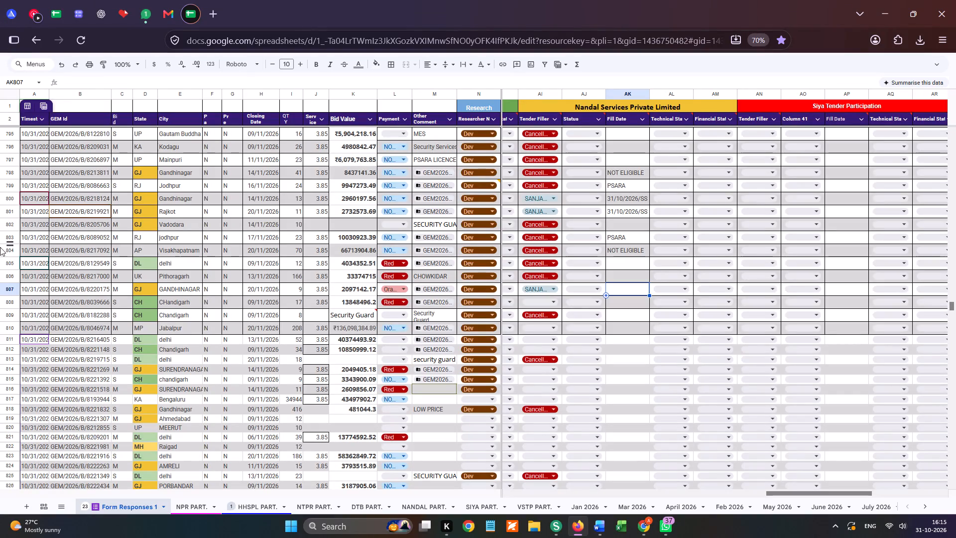
Copy the bid number GEM/2026/B/8220175 from row 807 and open its linked Drive folder GEM2026B8220175.
left_click(6, 286)
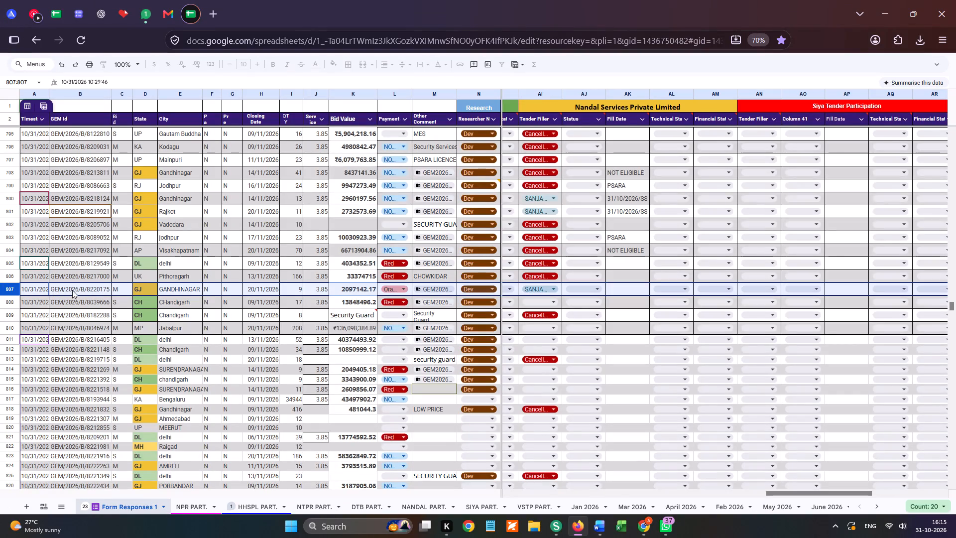
left_click(101, 287)
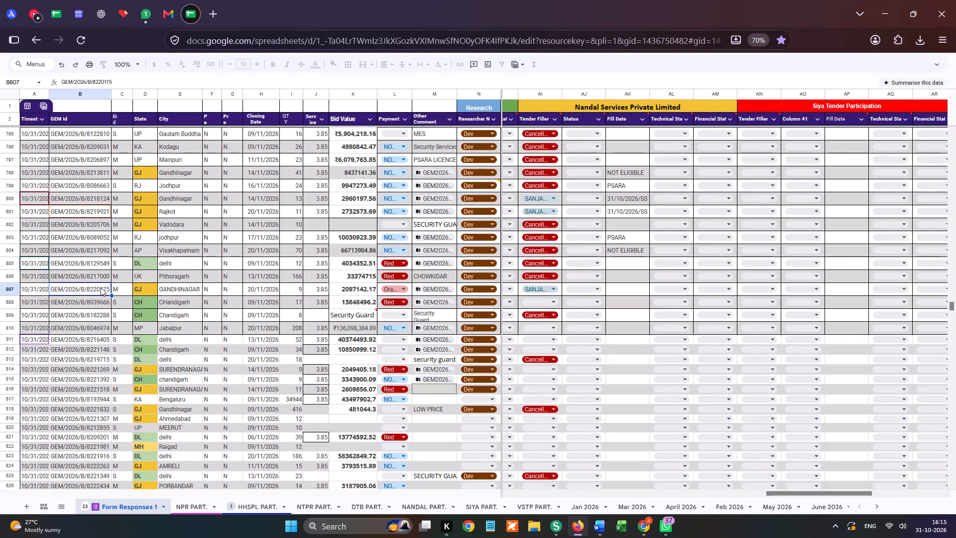
key("ctrl+c")
key("ctrl+c")
key("ctrl+c")
key("ctrl+c")
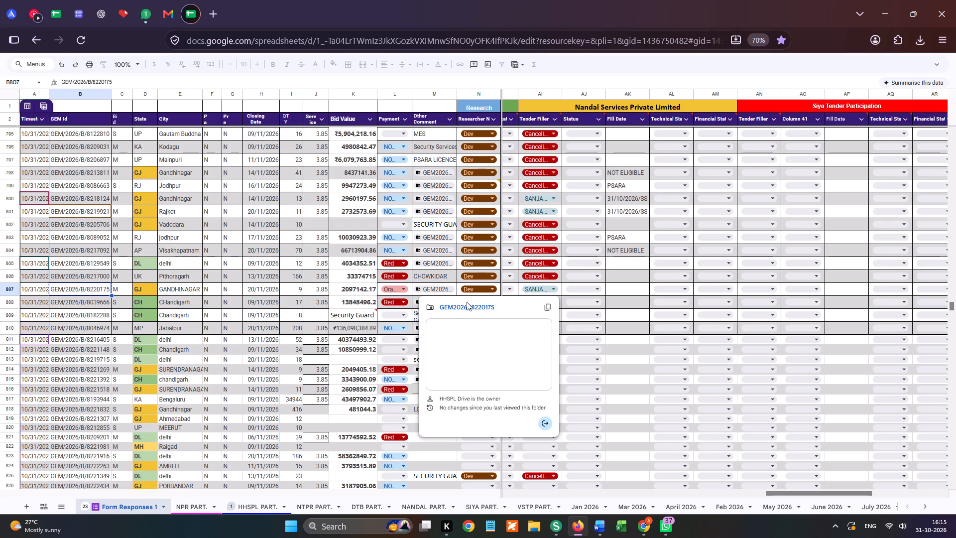
left_click(467, 307)
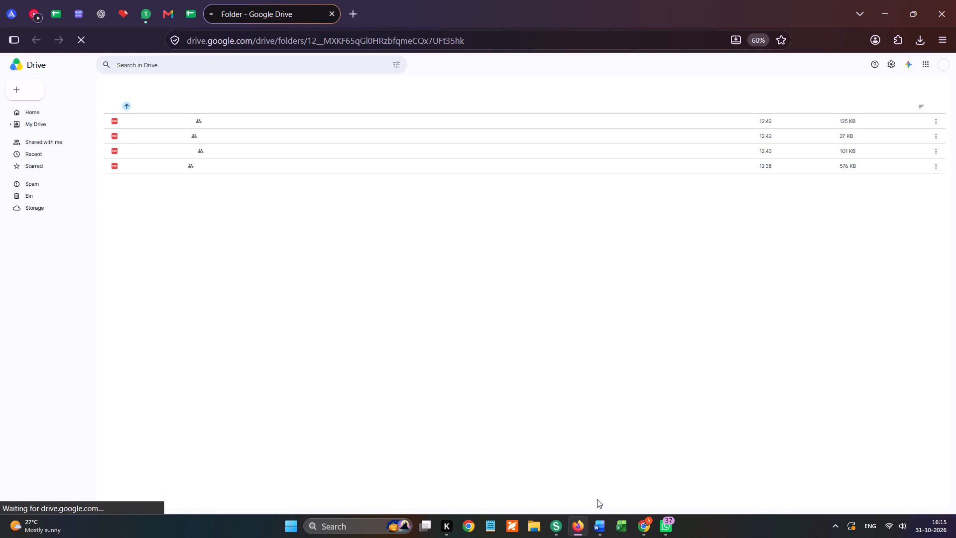
In Chrome, find bid GEM/2026/B/8220175 on the GeM bid listing with Exact Bid Search and open its participation page.
left_click(638, 520)
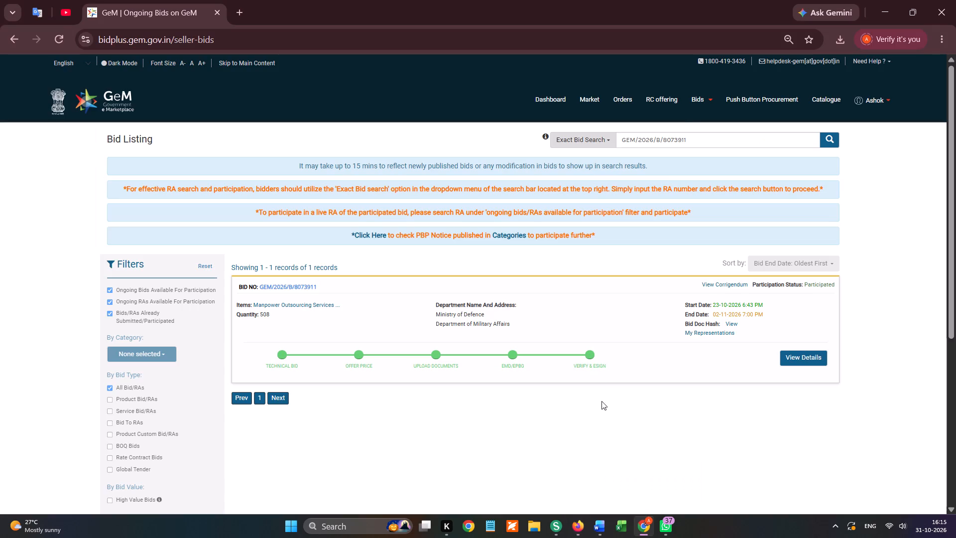
left_click(709, 123)
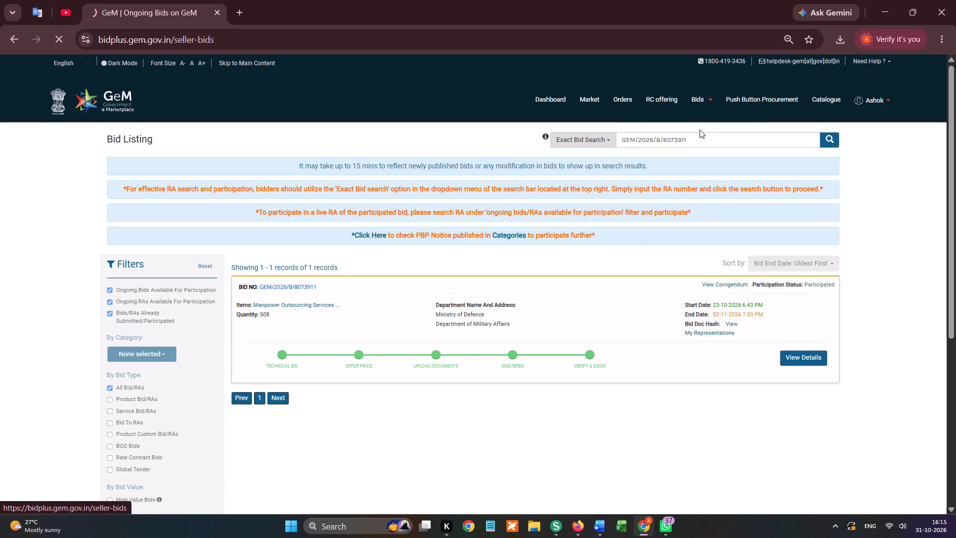
left_click(685, 141)
key("ctrl+v")
left_click(593, 138)
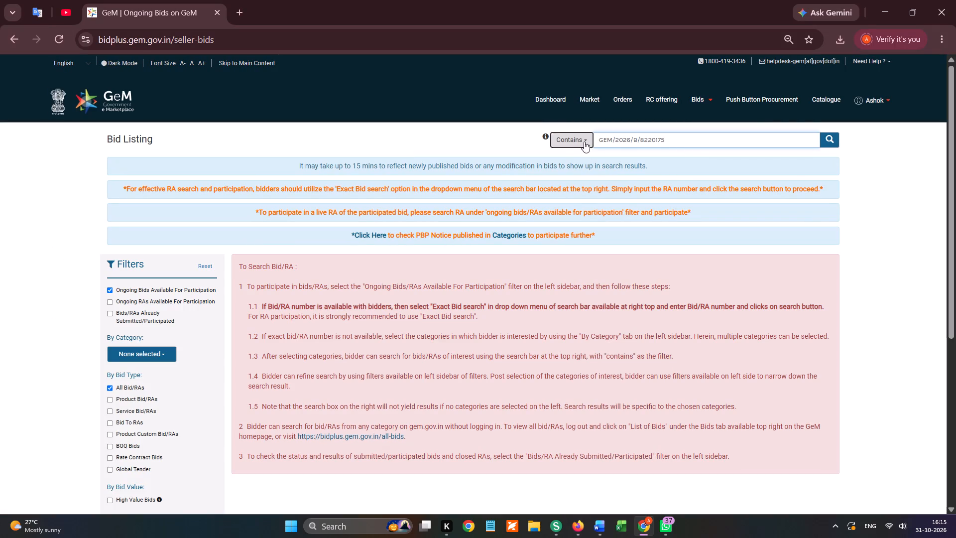
left_click(584, 141)
left_click(596, 189)
left_click(827, 137)
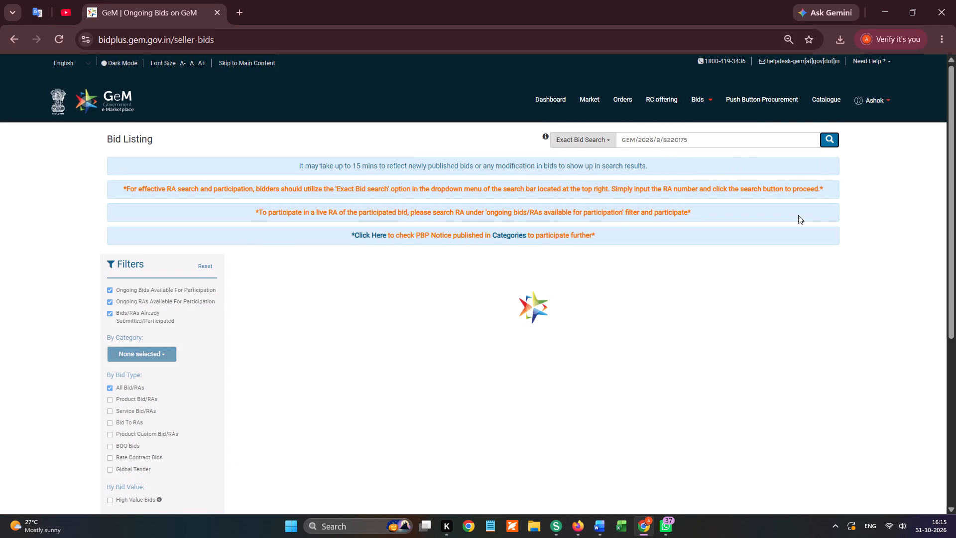
left_click(788, 360)
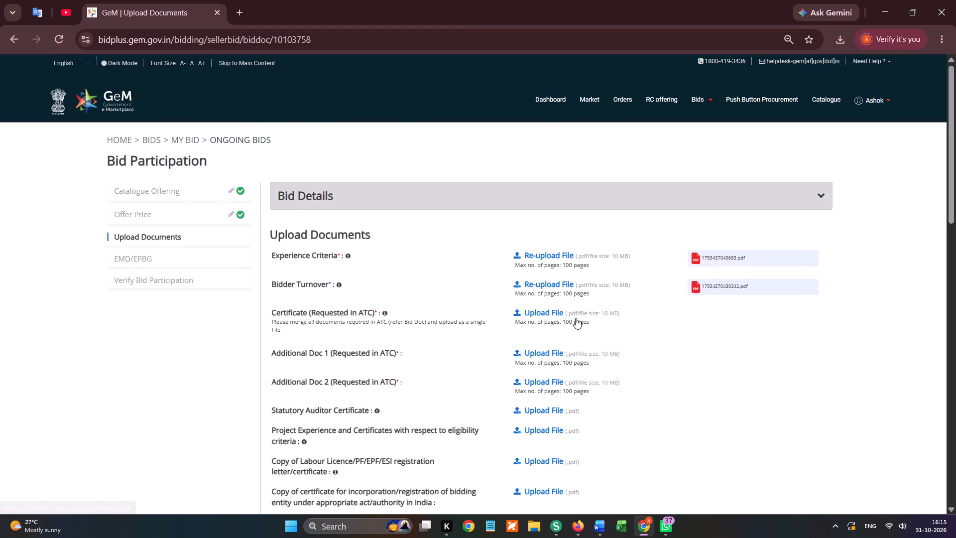
Back in Firefox, download MINIMUM WAGES 012.pdf and SCOPE OF WORK 01.pdf from the bid's Drive folder.
key("alt+Tab")
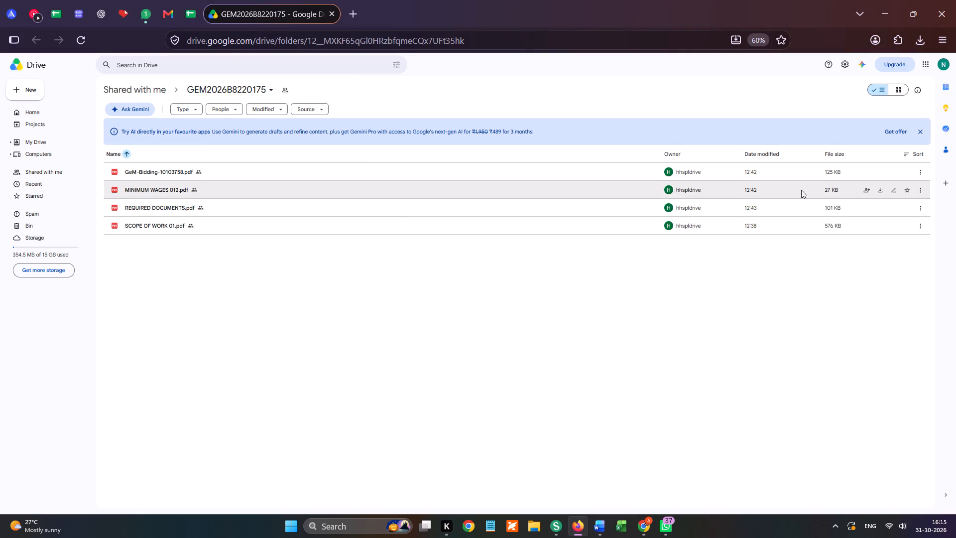
left_click(886, 189)
left_click(881, 221)
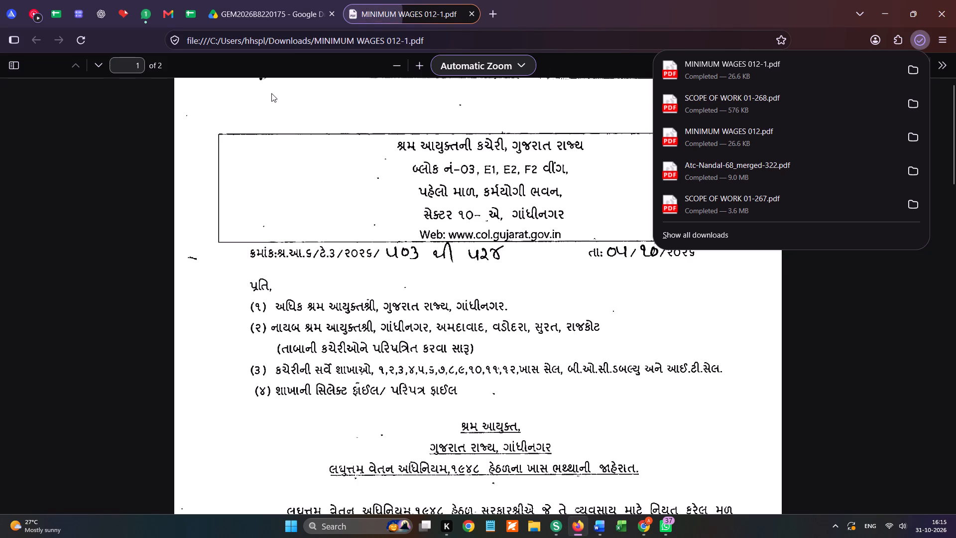
left_click(362, 11)
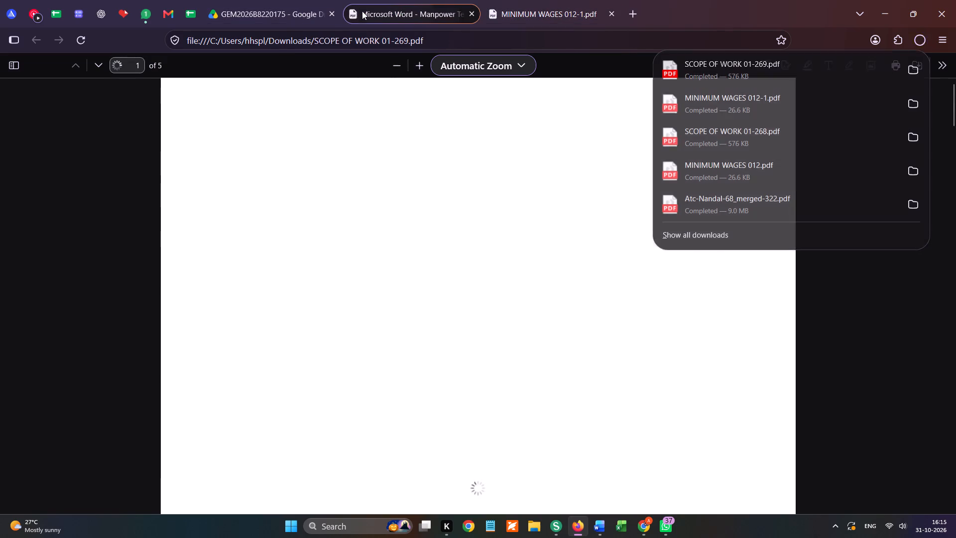
left_click(527, 10)
Switch to Sejda PDF Desktop and load SCOPE OF WORK 01-269 and MINIMUM WAGES 012-1 from Downloads into a new merge.
left_click(552, 525)
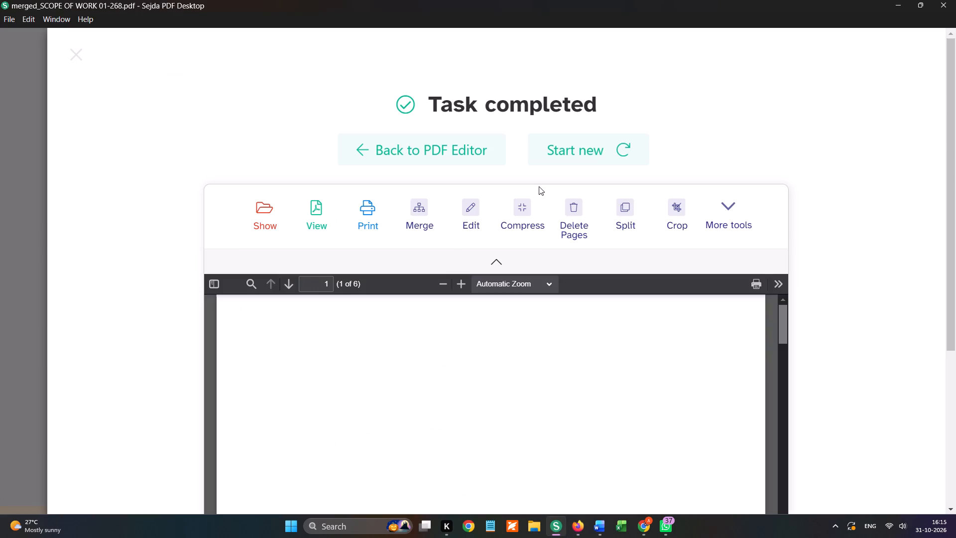
left_click(601, 160)
left_click(341, 47)
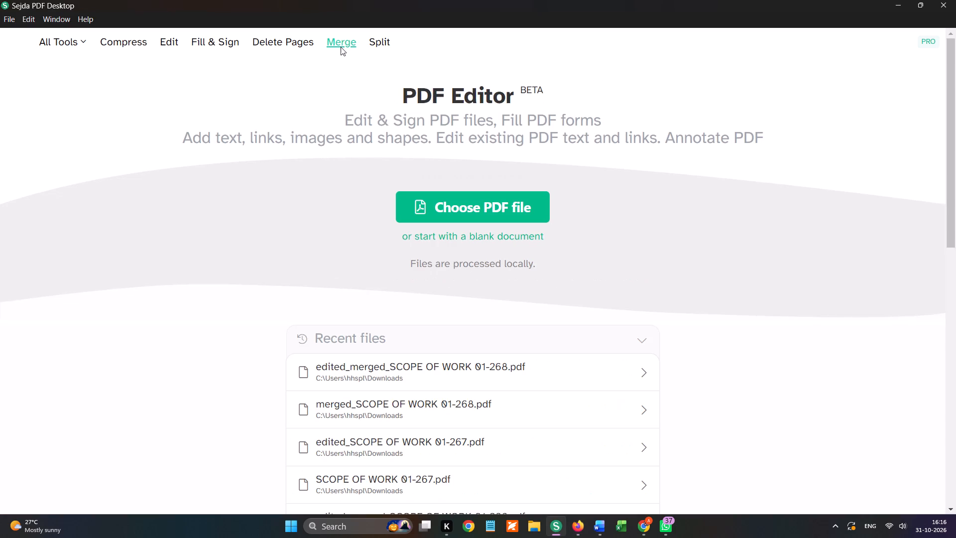
left_click(453, 180)
scroll(107, 150, "up", 5)
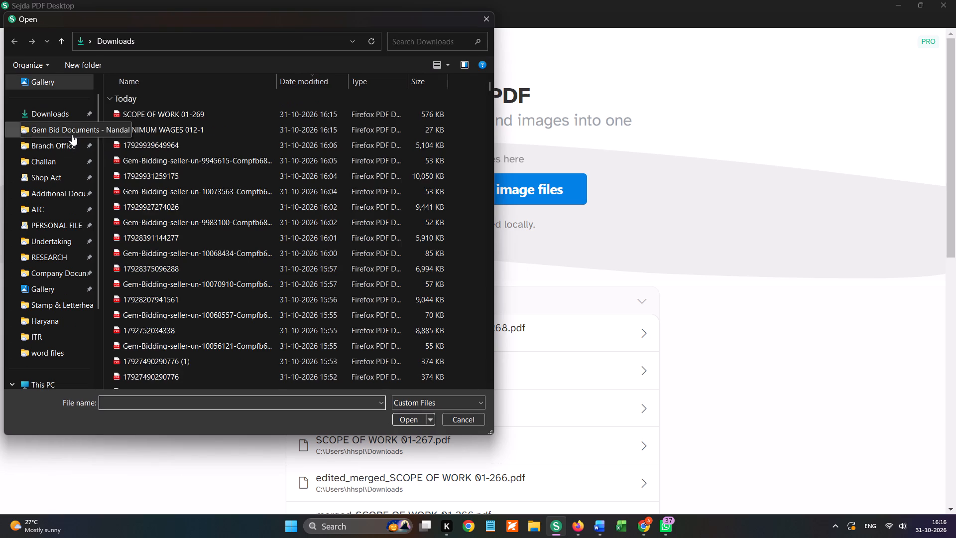
left_click(72, 134)
left_click(74, 121)
left_click(150, 125, "ctrl")
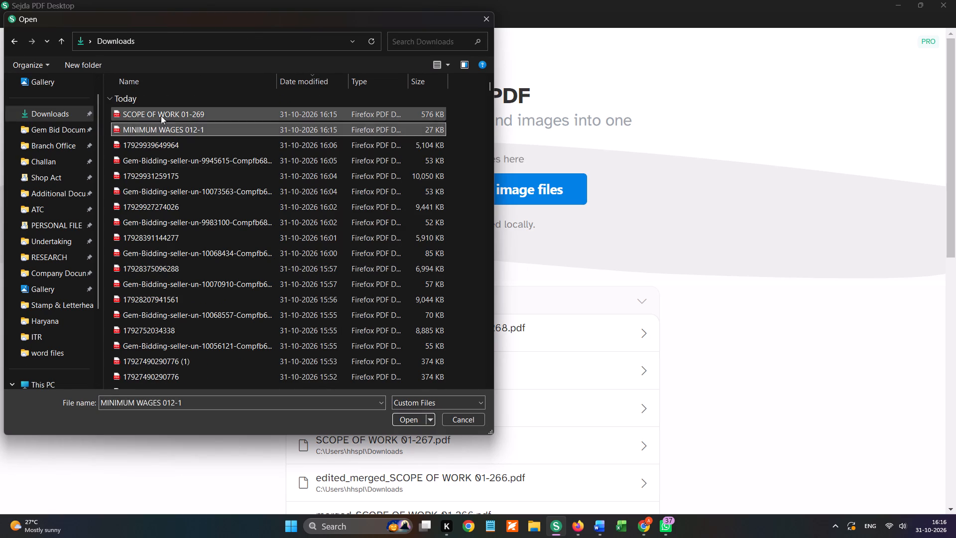
left_click(163, 114, "ctrl")
left_click(405, 417)
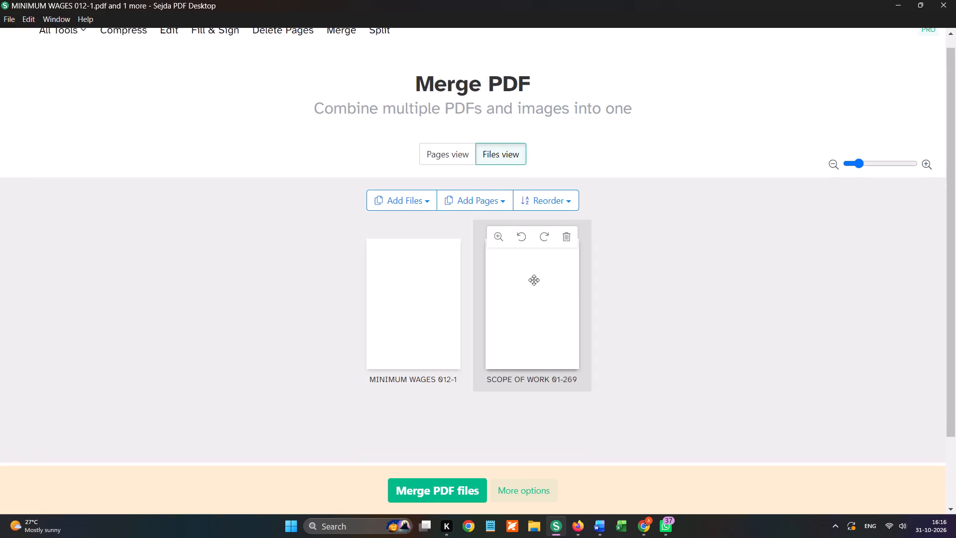
Place SCOPE OF WORK 01-269 first and merge the files into Downloads as merged_SCOPE OF WORK 01-269.
left_click_drag(545, 274, 294, 213)
left_click(437, 489)
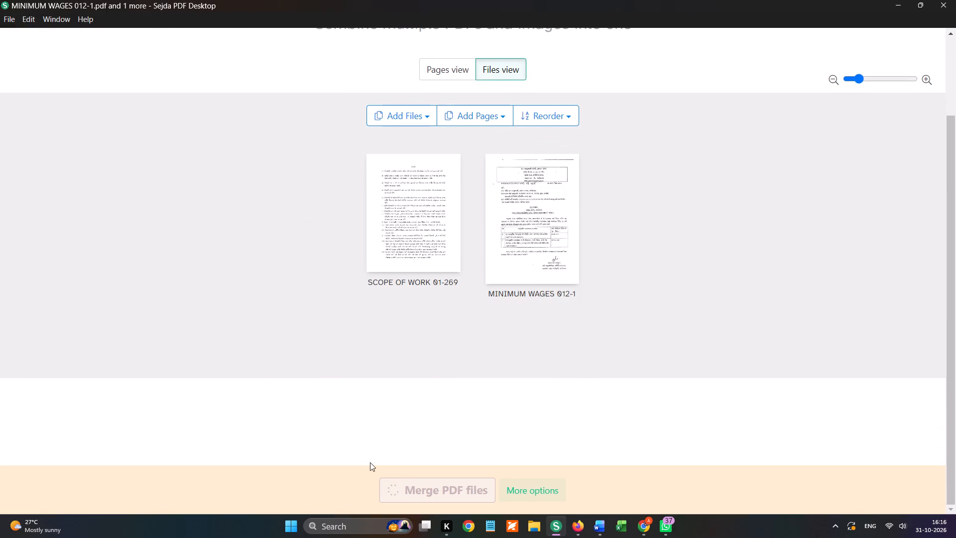
scroll(121, 197, "up", 5)
left_click(74, 115)
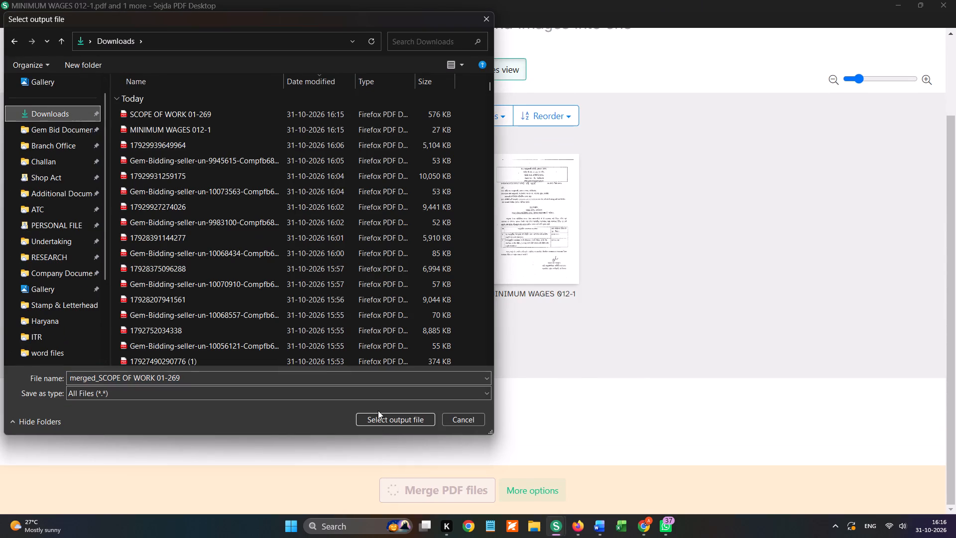
left_click(378, 410)
left_click(381, 419)
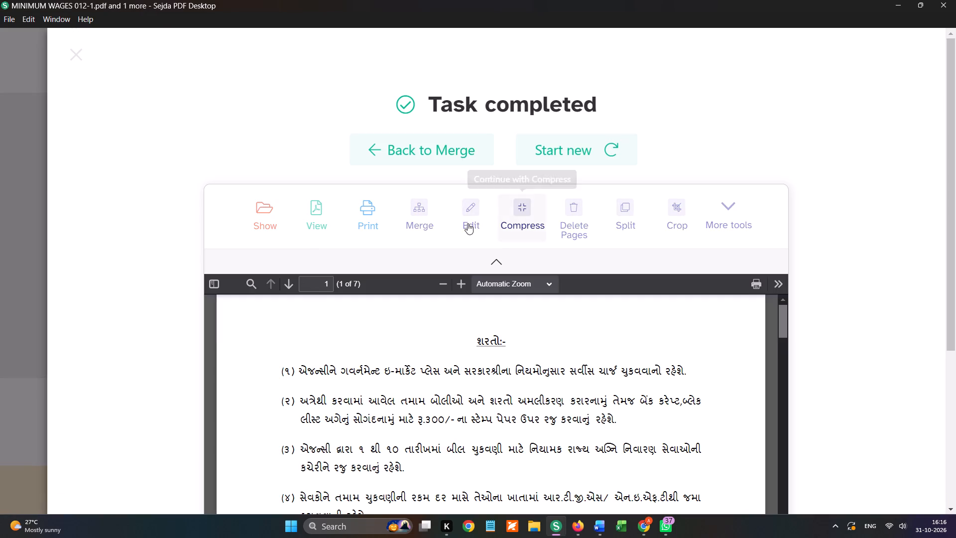
Open the merged PDF for editing and add the Nandal Services director signature and round company stamp at the bottom of page 1.
left_click(472, 214)
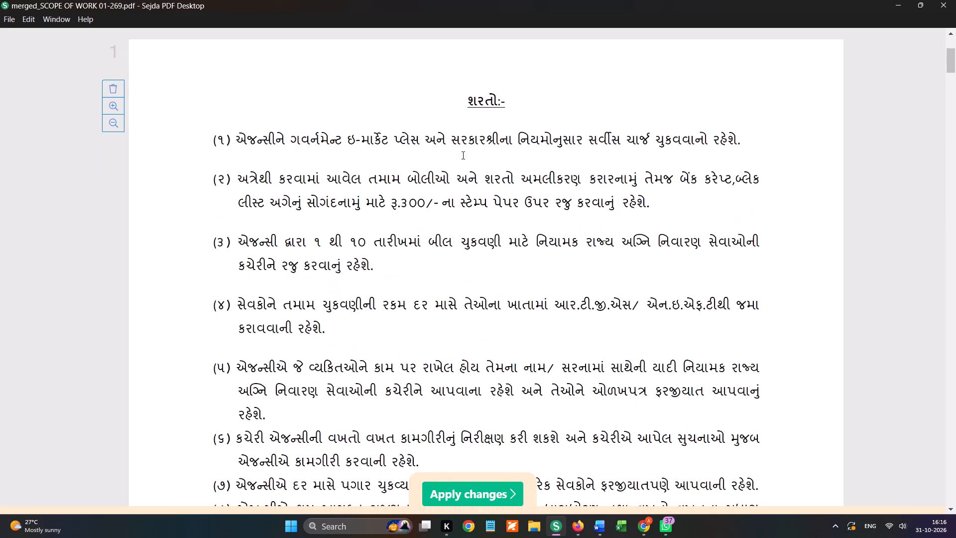
left_click(447, 48)
left_click(488, 153)
scroll(491, 168, "down", 2)
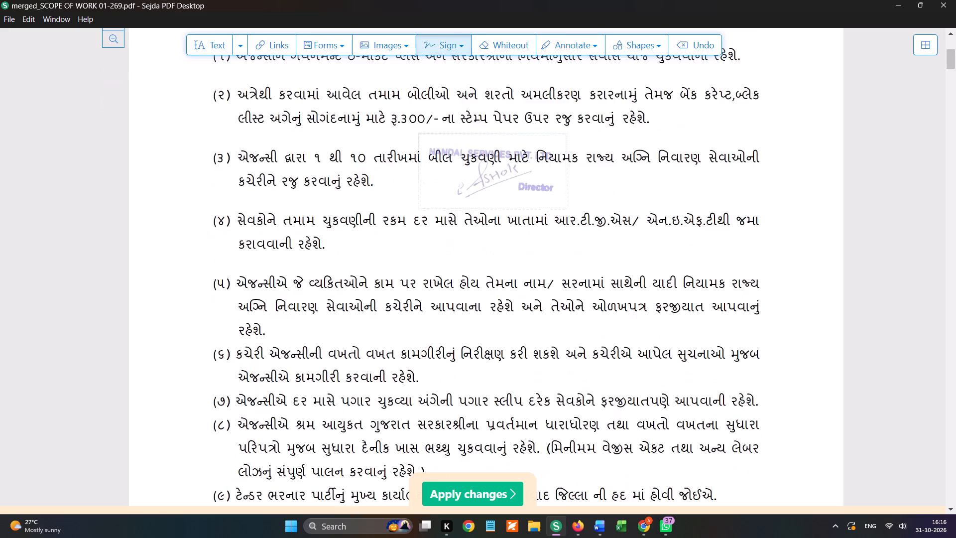
scroll(492, 172, "down", 3)
left_click(395, 91)
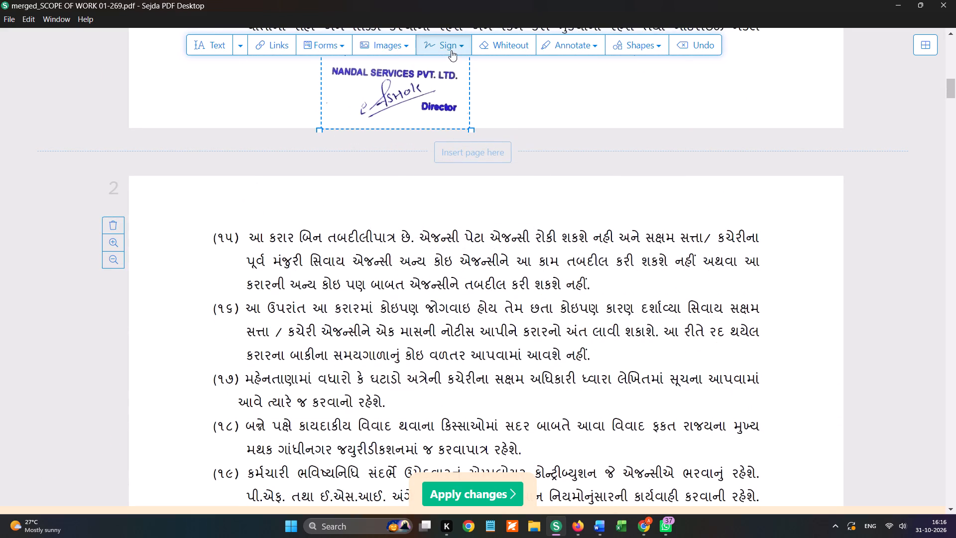
left_click(451, 50)
left_click(484, 73)
left_click(519, 89)
Add the round company stamp and the director signature side by side below the last clause on page 2.
scroll(517, 96, "down", 4)
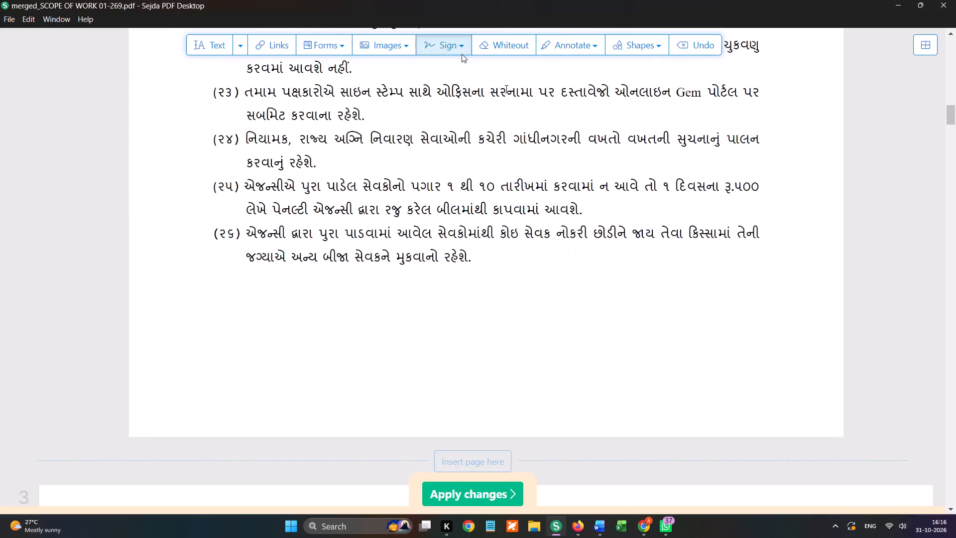
left_click(457, 45)
left_click(492, 76)
left_click(536, 308)
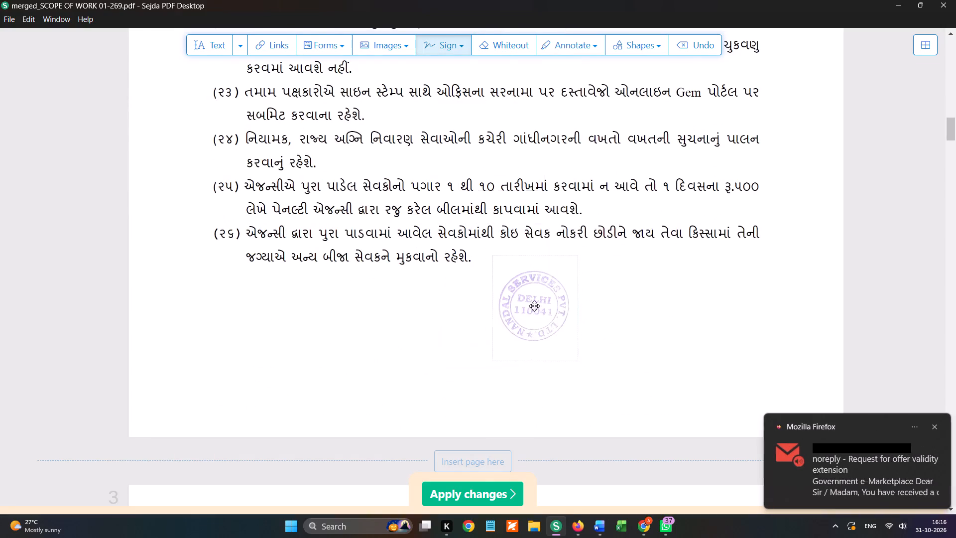
left_click(450, 36)
left_click(485, 154)
left_click(415, 296)
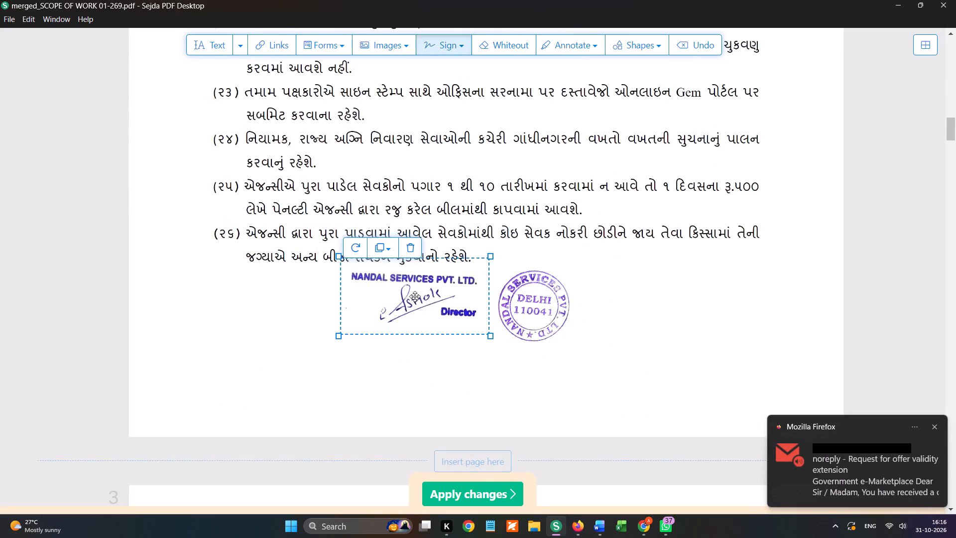
Add the director signature and the round company stamp at the bottom of page 3, around the end of the table.
scroll(418, 295, "down", 2)
scroll(444, 184, "down", 2)
left_click(452, 42)
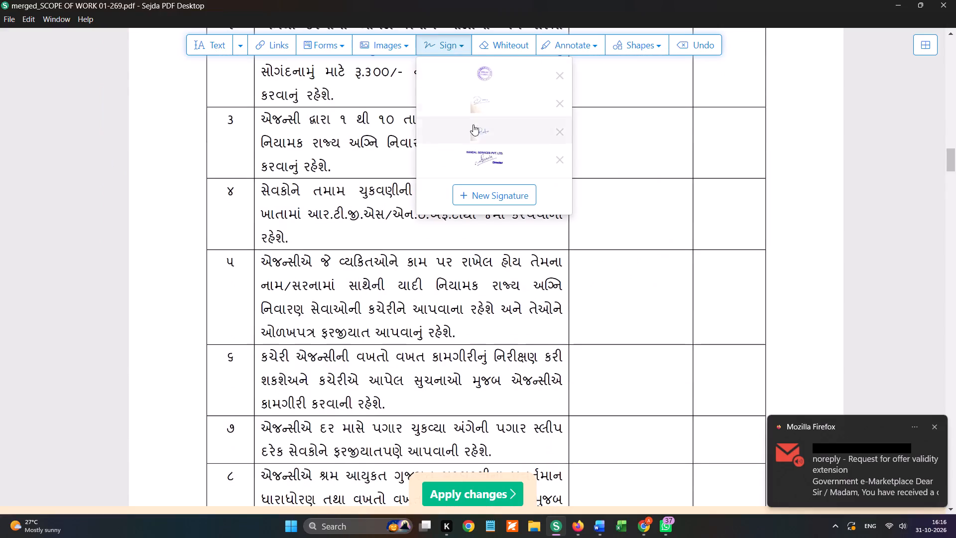
left_click(490, 158)
scroll(453, 252, "down", 2)
left_click(442, 375)
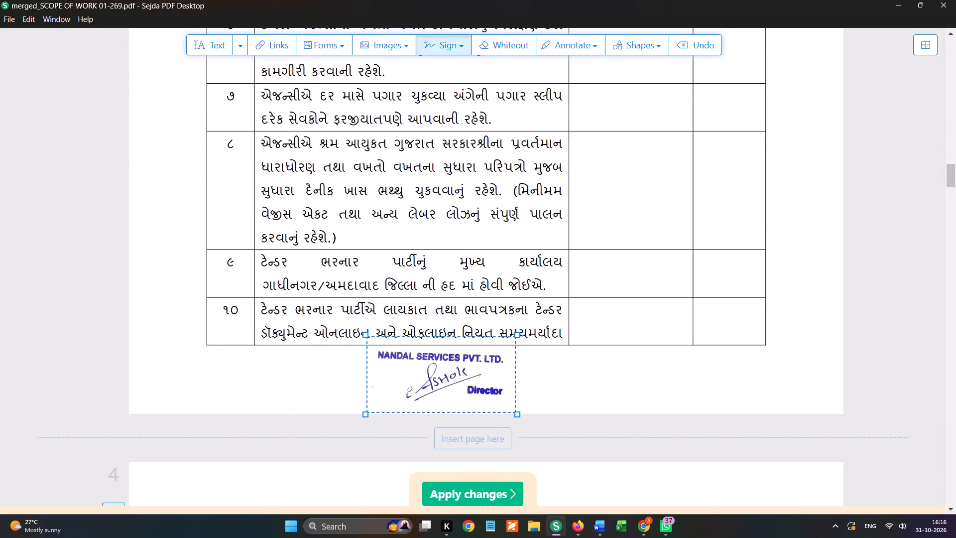
left_click(459, 45)
left_click(489, 75)
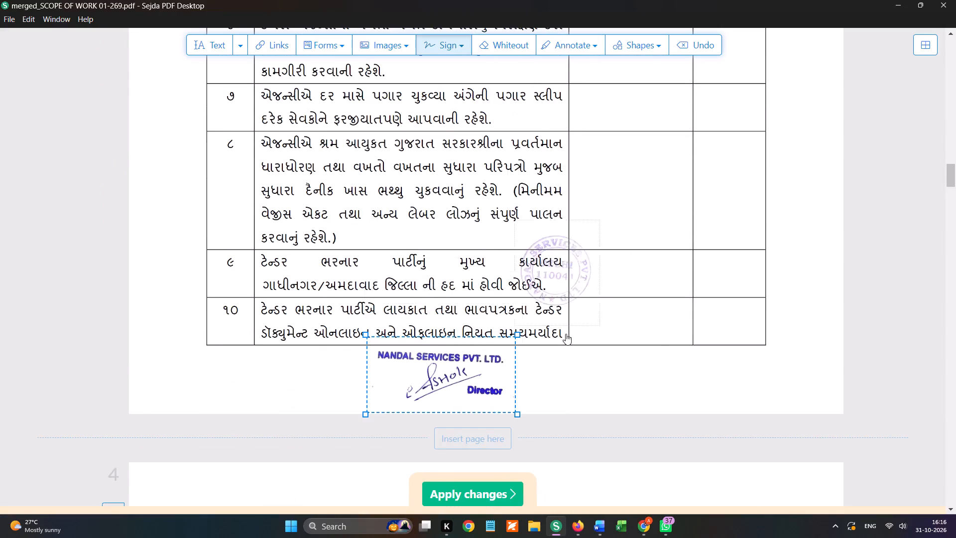
left_click(617, 365)
Review REQUIRED DOCUMENTS.pdf in the bid's Drive folder for the documents and signing requirements, and return to the PDF editor.
scroll(499, 242, "up", 3)
key("alt+Tab")
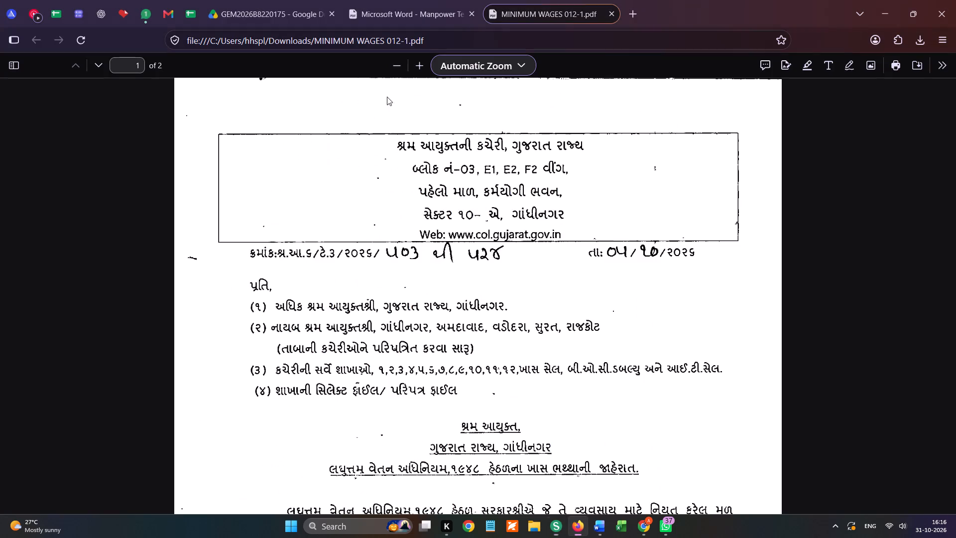
left_click(388, 12)
left_click(288, 0)
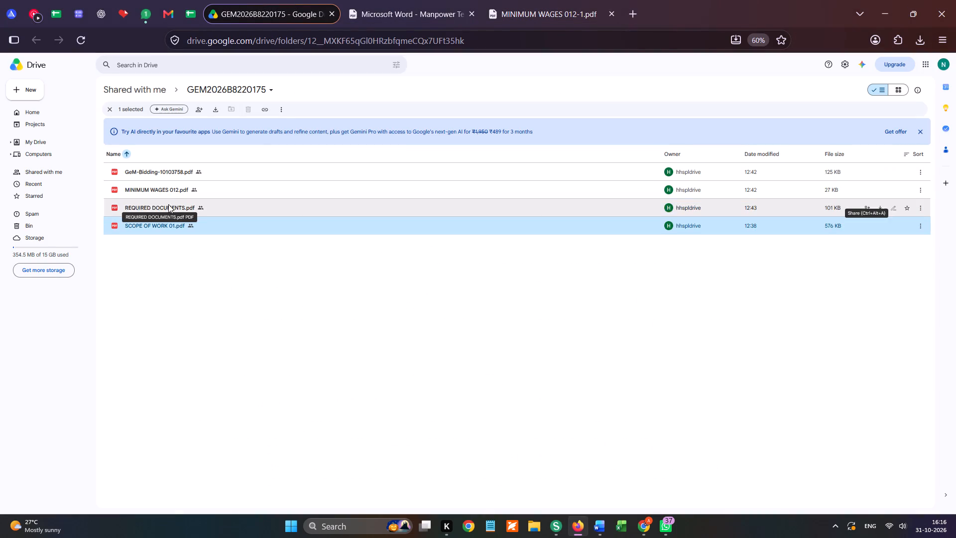
double_click(168, 204)
double_click(169, 204)
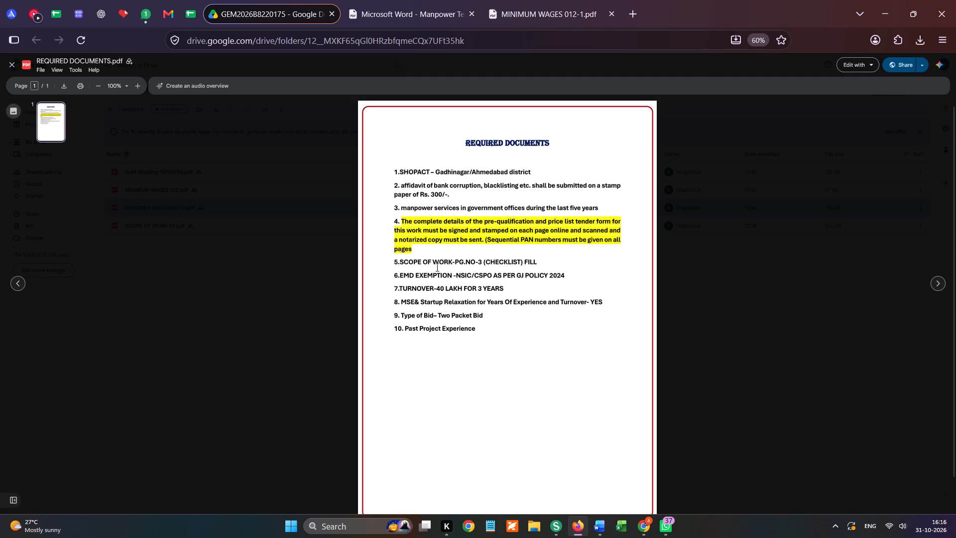
key("alt+Tab")
Add the Nandal Services director signature and the round company stamp side by side at the end of the table on page 4.
scroll(520, 230, "down", 7)
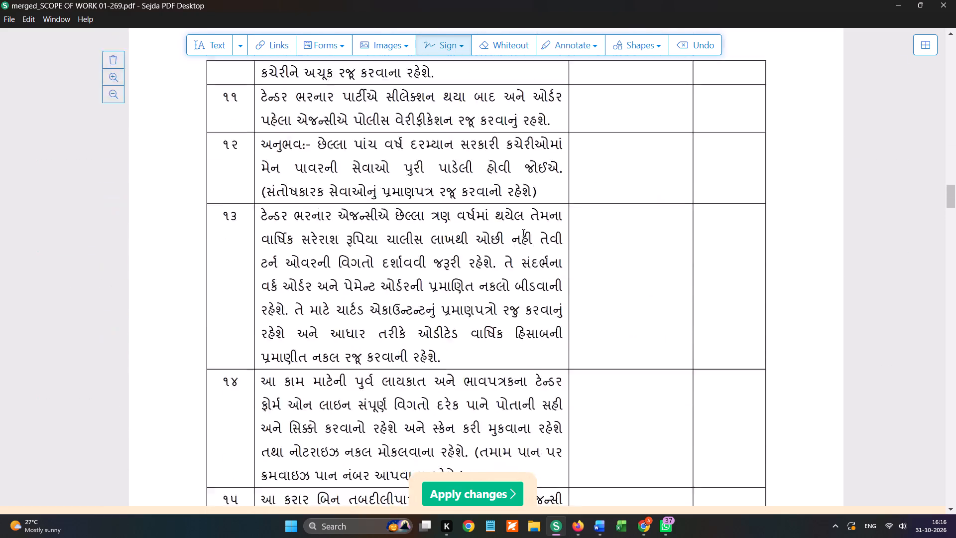
scroll(523, 233, "down", 3)
left_click(466, 44)
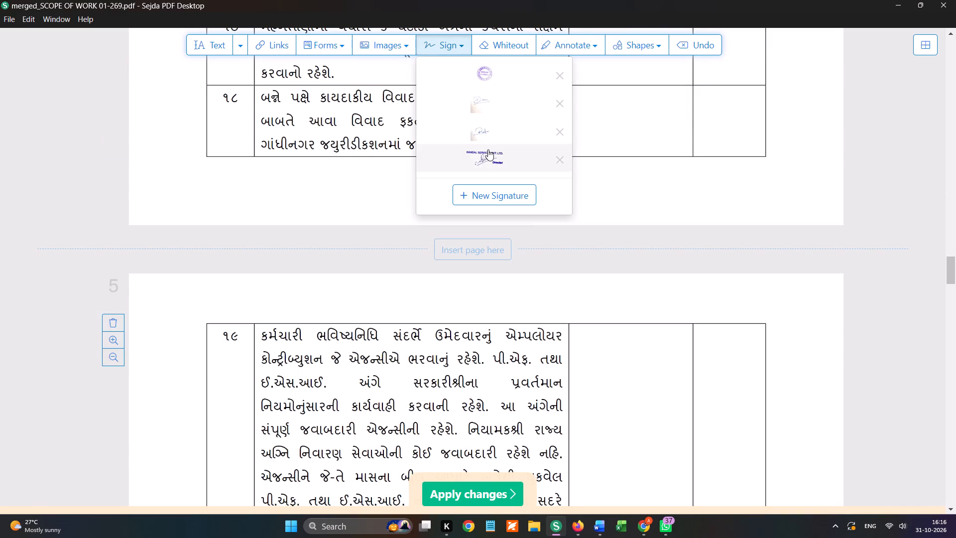
left_click(488, 149)
left_click(494, 182)
left_click(444, 42)
left_click(481, 80)
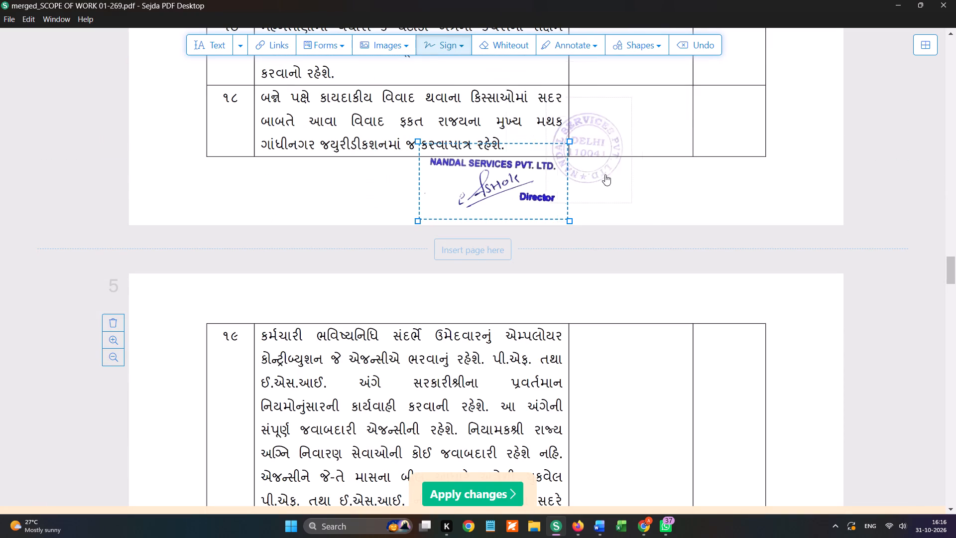
left_click(609, 190)
Add the director signature and the round company stamp side by side below the table on page 5.
scroll(609, 190, "down", 3)
scroll(573, 150, "down", 2)
left_click(453, 42)
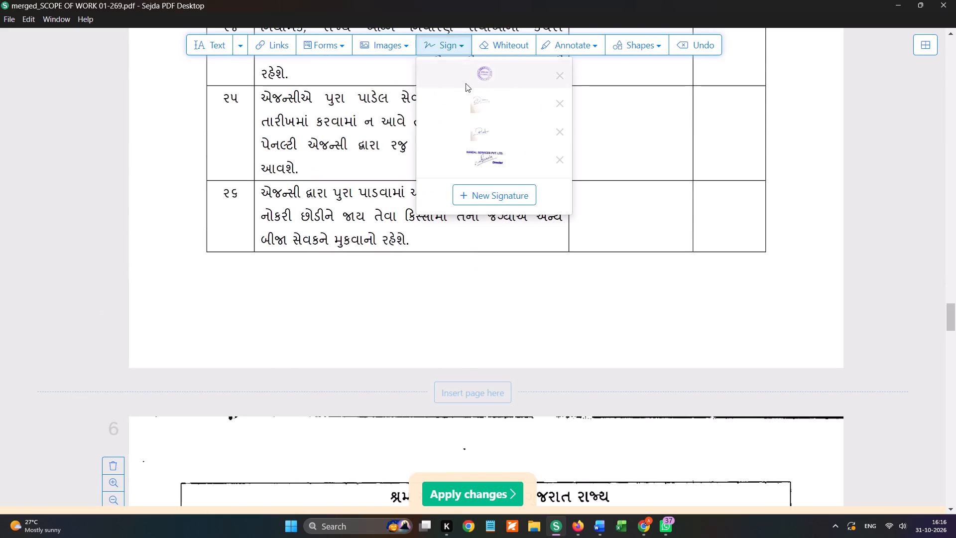
left_click(475, 153)
left_click(476, 302)
left_click(459, 43)
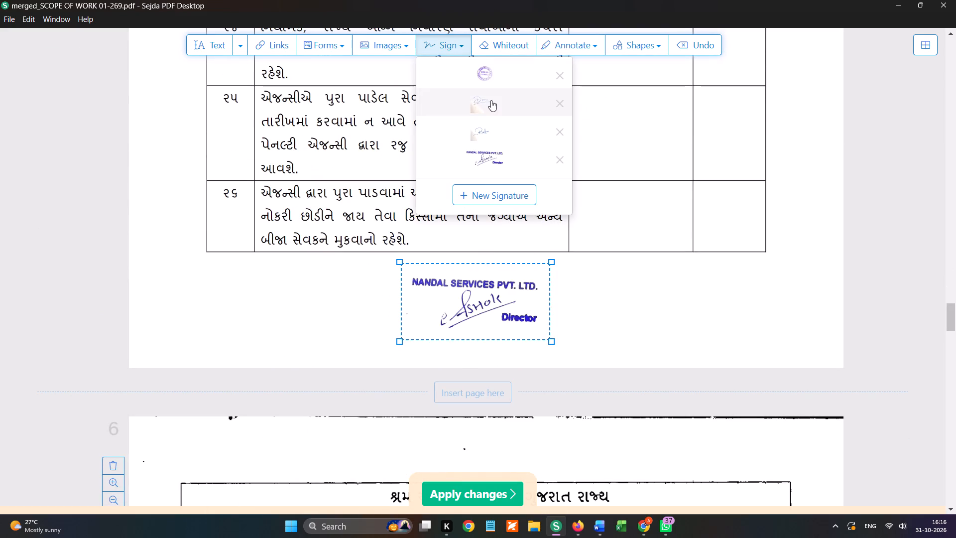
left_click(487, 78)
left_click(628, 294)
Add the director signature and the round company stamp below the closing paragraph on page 6, beside the issuing officer's signature block.
scroll(626, 280, "down", 3)
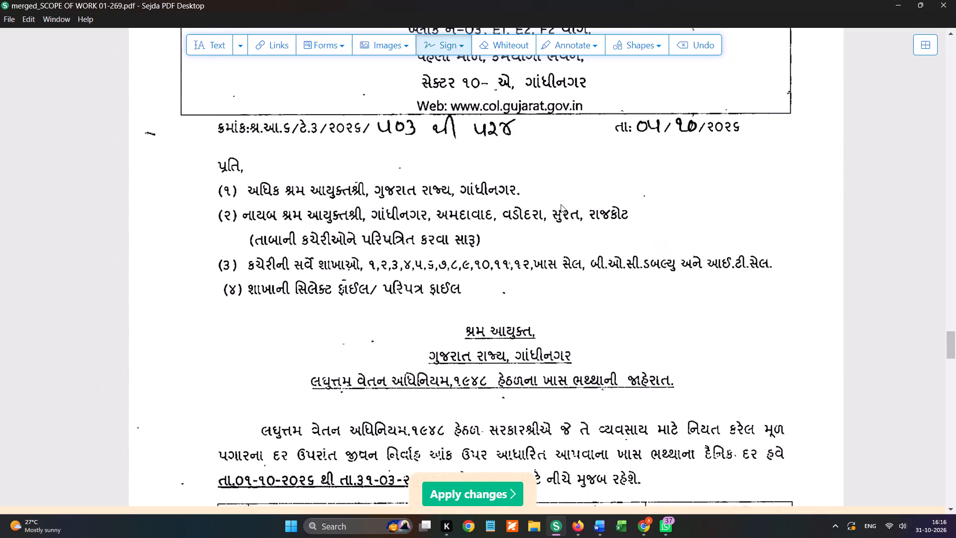
scroll(558, 199, "down", 3)
left_click(439, 53)
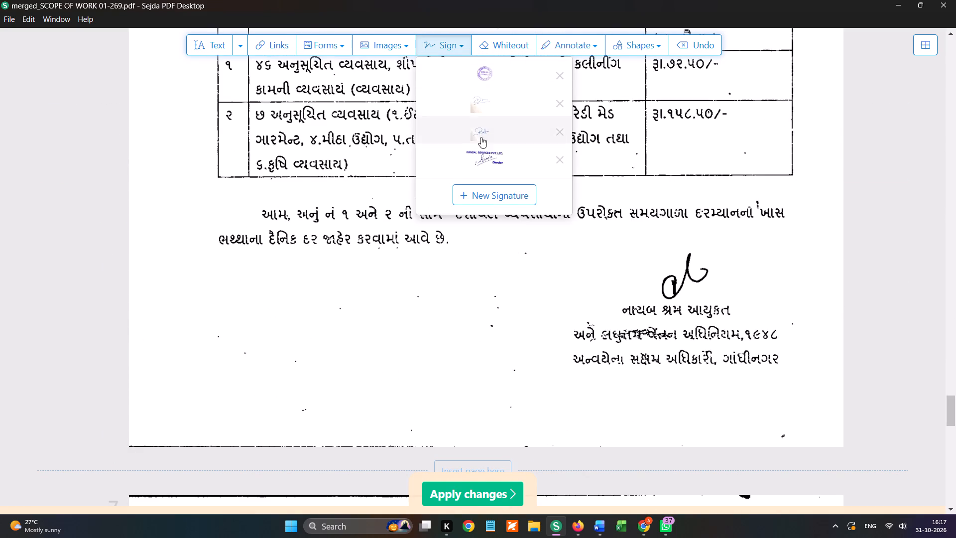
left_click(482, 152)
left_click(323, 326)
left_click(459, 44)
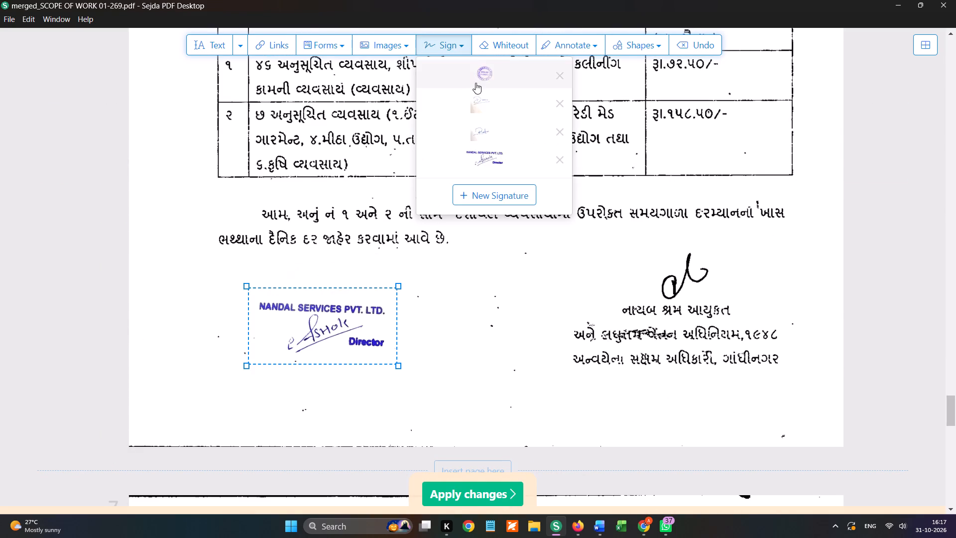
left_click(476, 83)
left_click(462, 297)
Delete the blank page 7 at the end of the document.
scroll(462, 297, "down", 5)
scroll(468, 242, "down", 6)
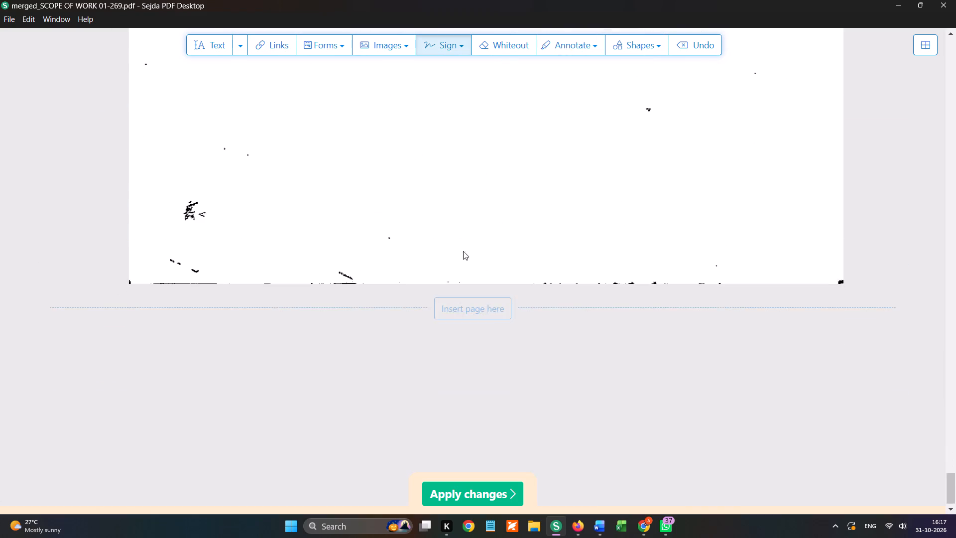
scroll(394, 253, "up", 5)
scroll(243, 218, "up", 1)
left_click(119, 294)
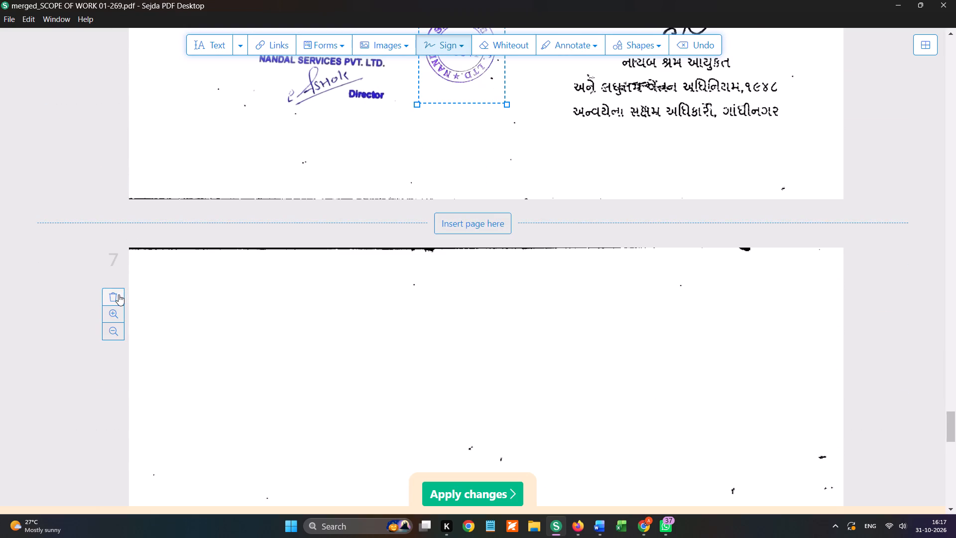
Apply the changes and save the PDF in Downloads as edited_merged_SCOPE OF WORK 01-269.
left_click(501, 502)
scroll(140, 235, "up", 6)
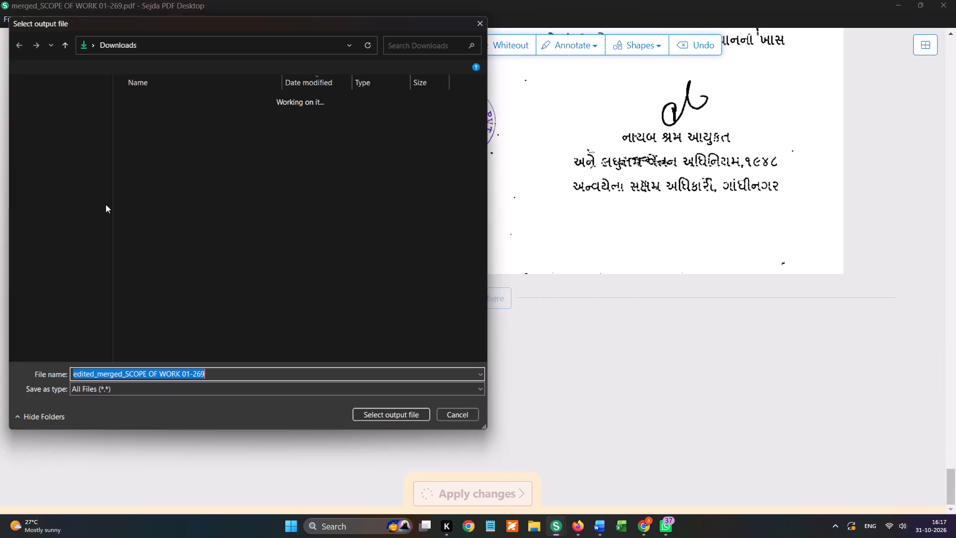
left_click(76, 114)
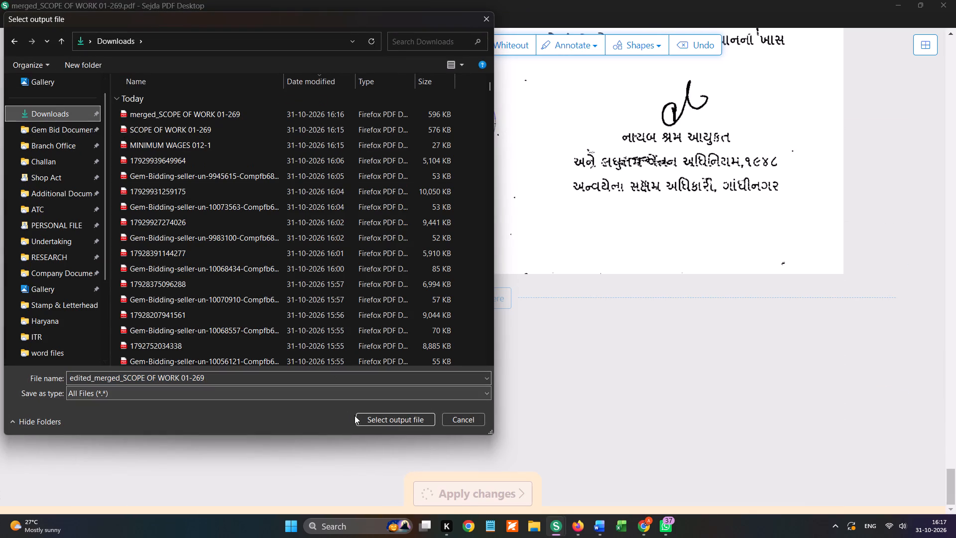
left_click(362, 417)
Switch to the NANDAL-INDEX-68 document in Word and export it as a PDF to the Downloads folder.
left_click(598, 519)
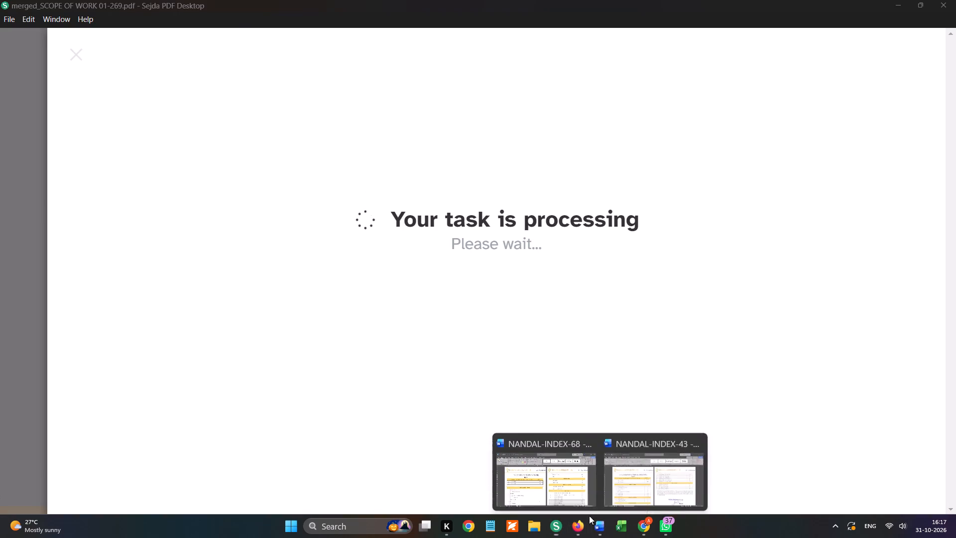
left_click(549, 481)
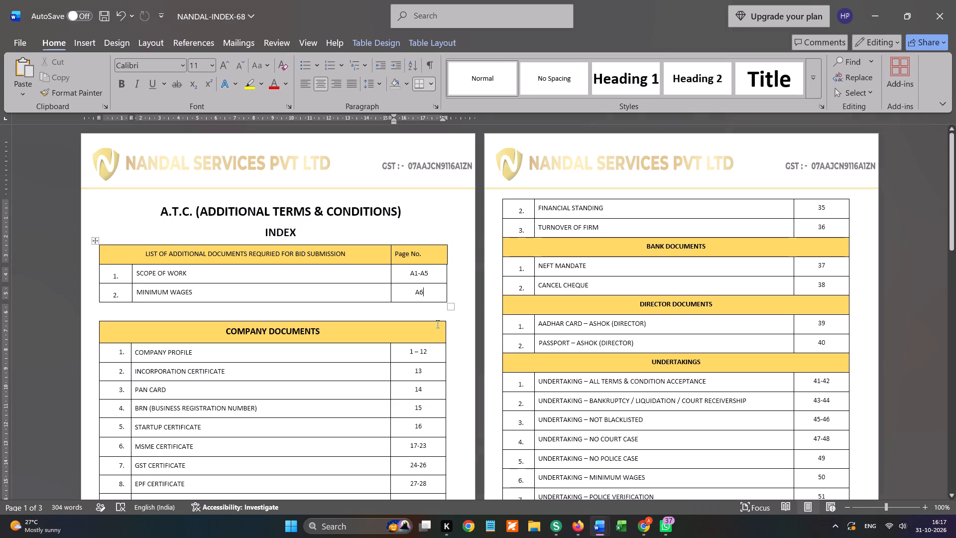
key("alt+f")
type("EA")
scroll(35, 127, "up", 5)
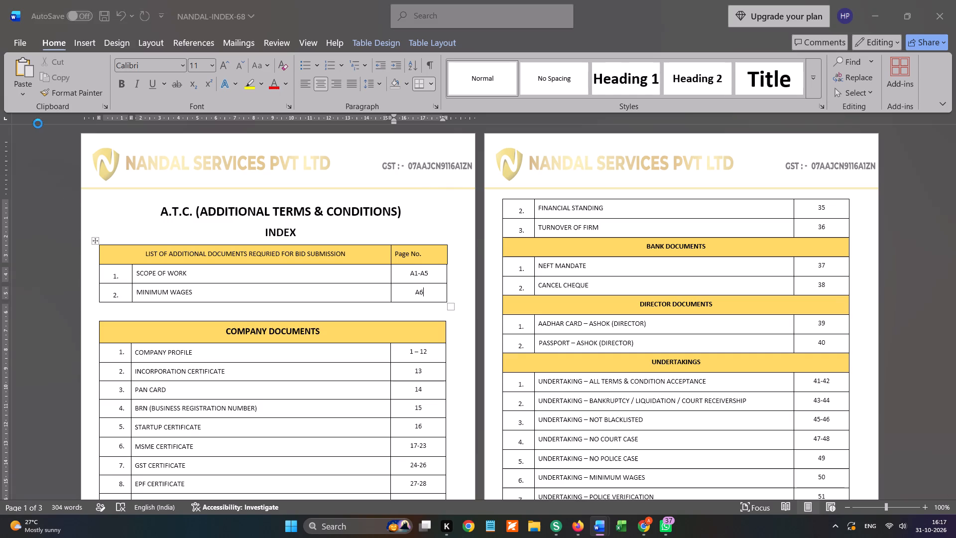
scroll(50, 135, "up", 5)
left_click(57, 128)
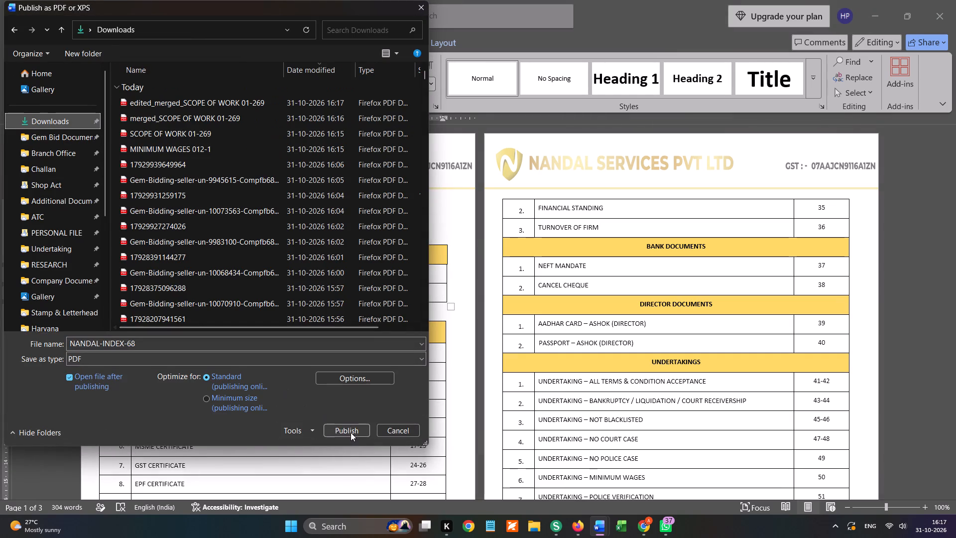
left_click(351, 433)
left_click(487, 264)
Switch to the iLovePDF merge page in Firefox, add NANDAL-INDEX-68.pdf from Downloads and place it before the edited scope of work.
key("alt+Tab")
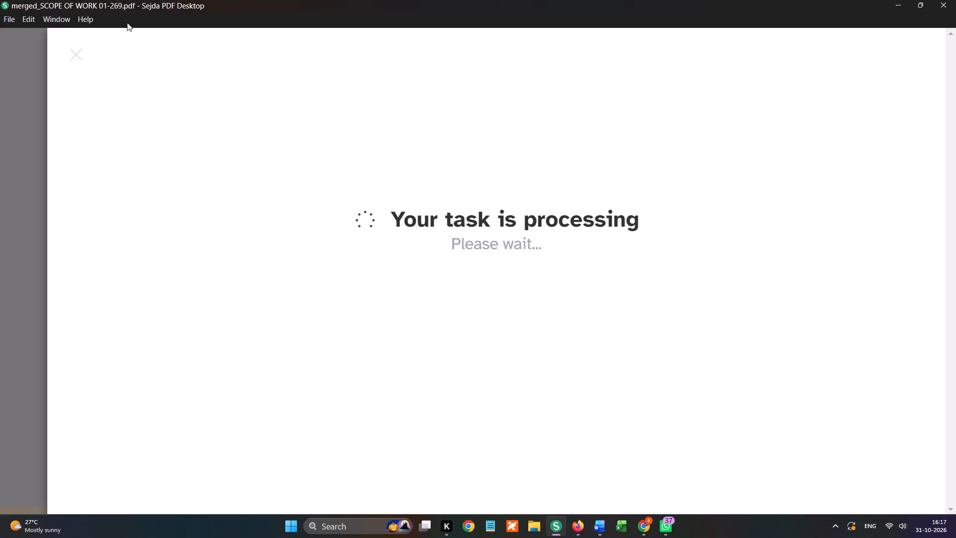
key("alt+Tab")
left_click(573, 519)
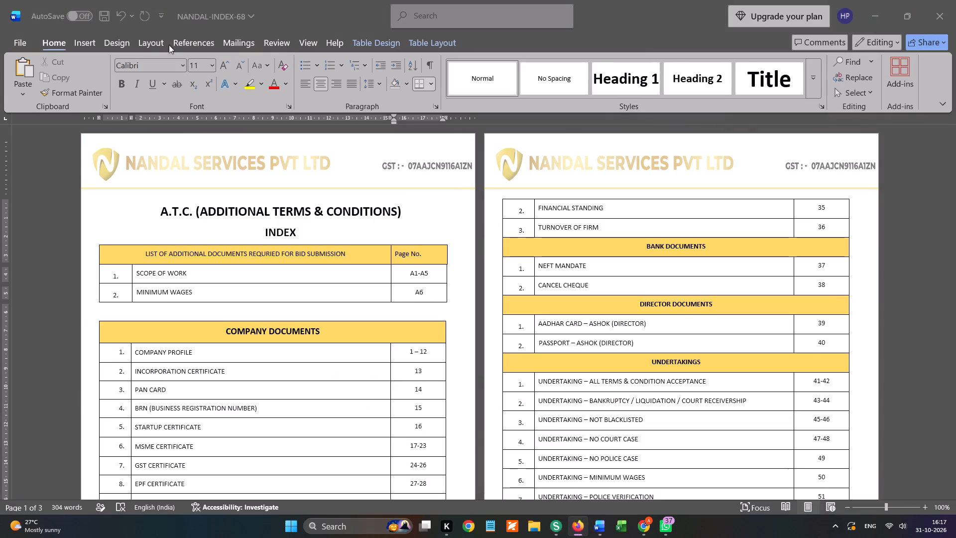
left_click(583, 533)
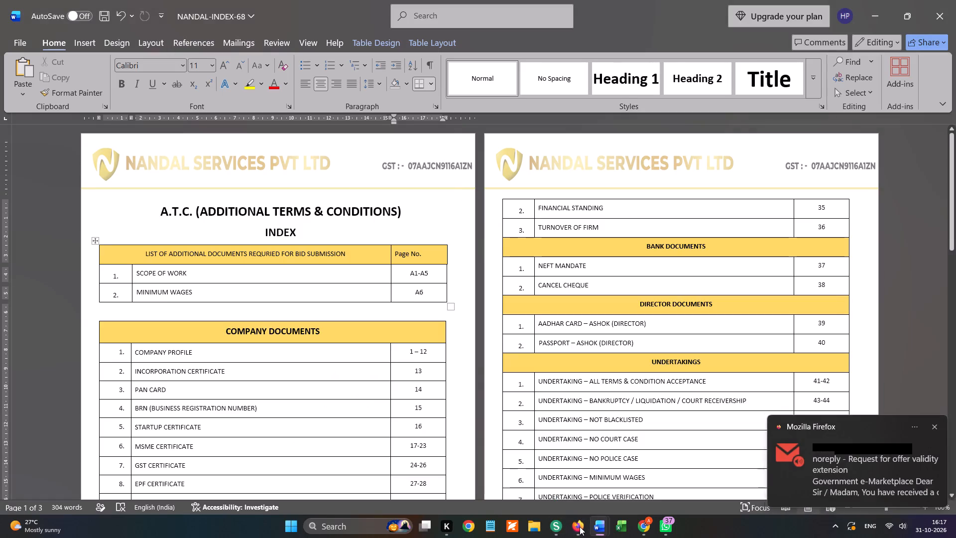
key("alt+Tab")
left_click(124, 15)
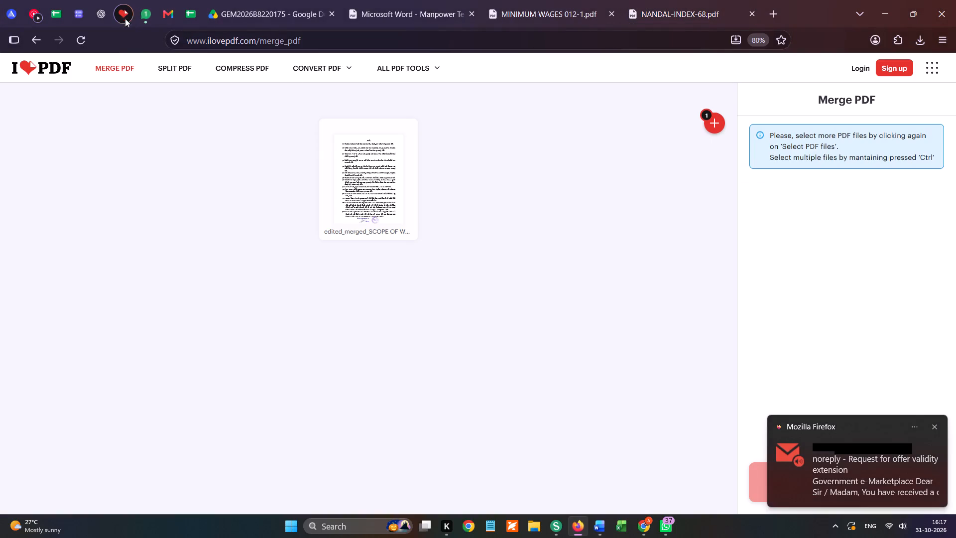
left_click(714, 126)
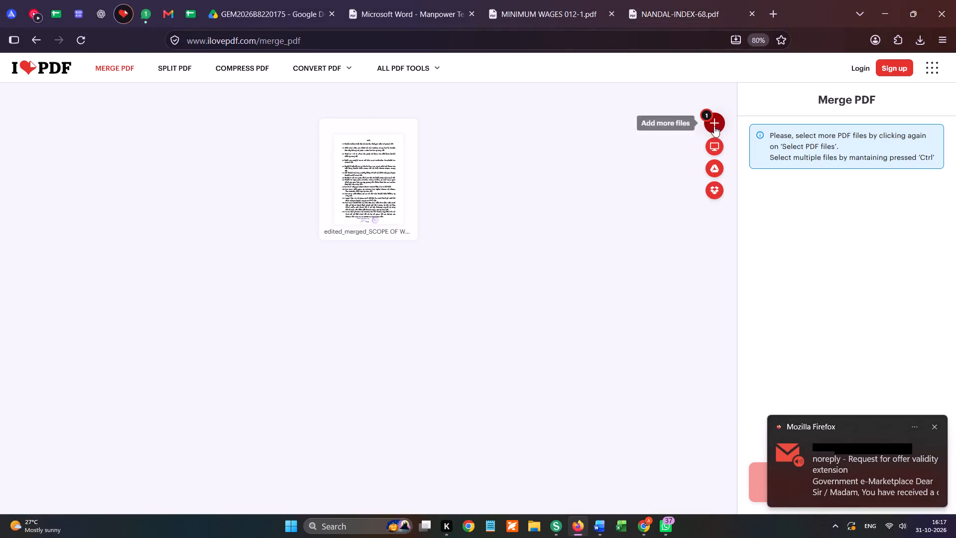
scroll(115, 160, "up", 6)
left_click(75, 119)
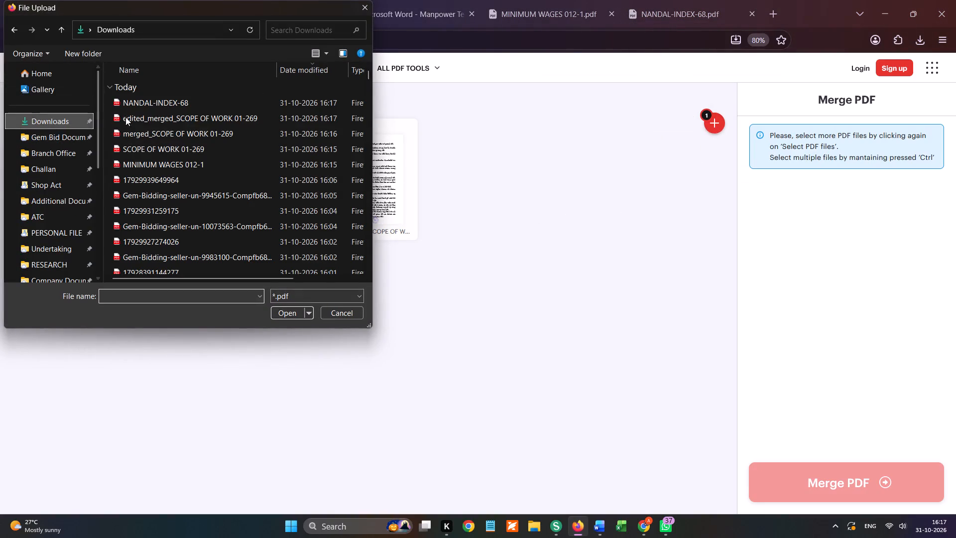
double_click(181, 102)
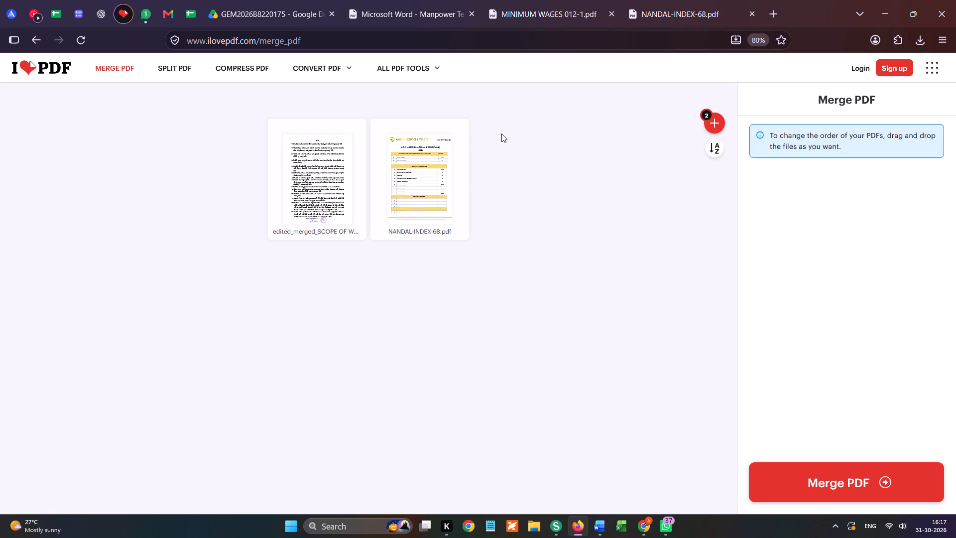
left_click_drag(429, 207, 310, 205)
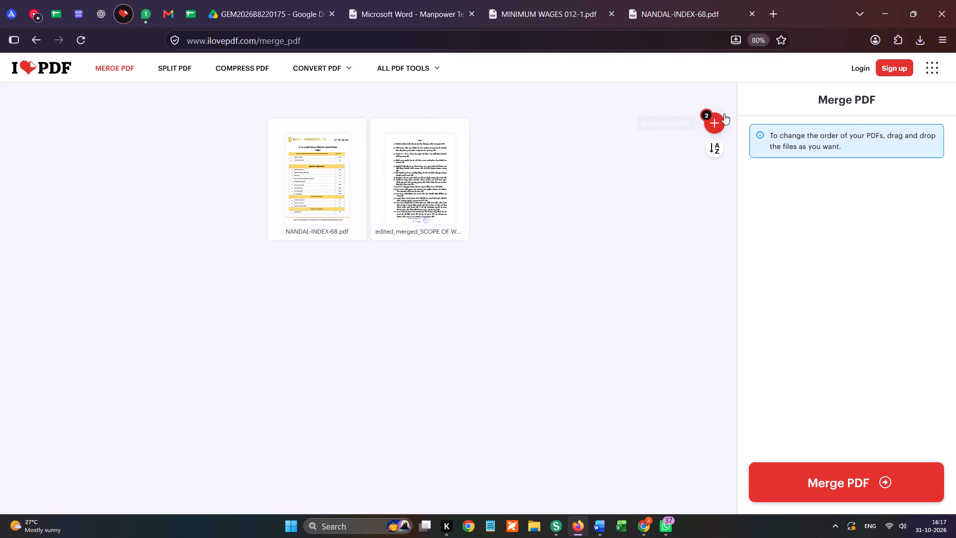
Add Atc-Nandal-68.pdf from the Gem Bid Documents - Nandal folder as the third file and merge the PDFs.
left_click(717, 121)
scroll(86, 159, "up", 6)
left_click(67, 118)
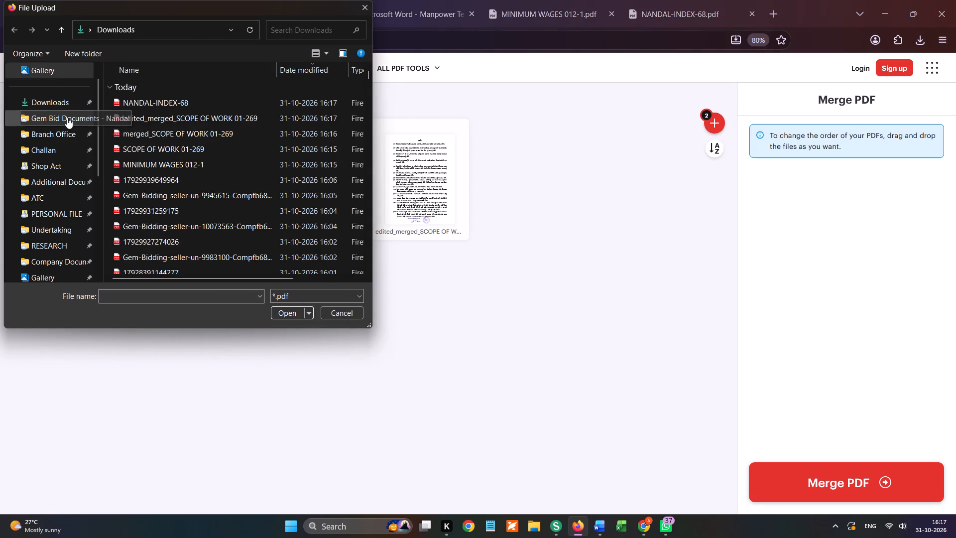
double_click(140, 104)
double_click(158, 158)
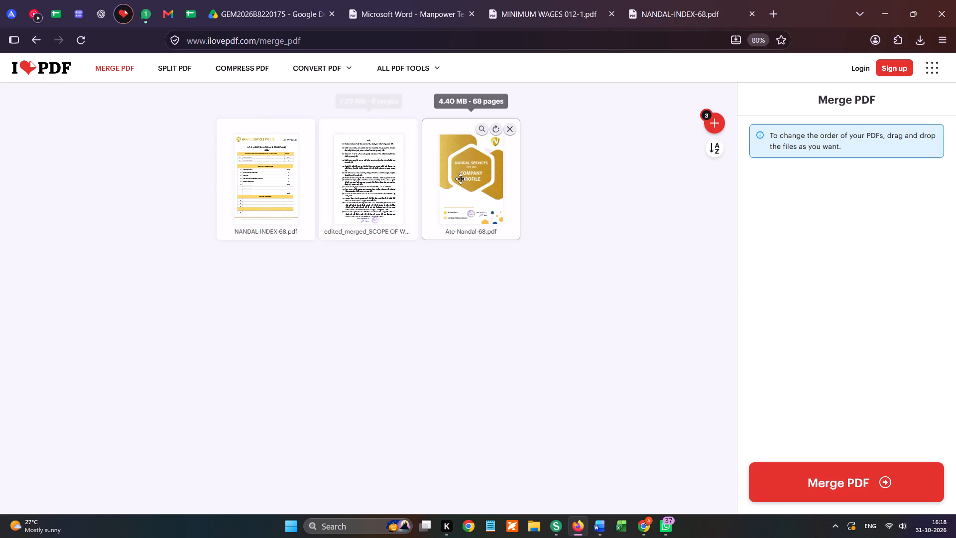
left_click(797, 473)
left_click(495, 149)
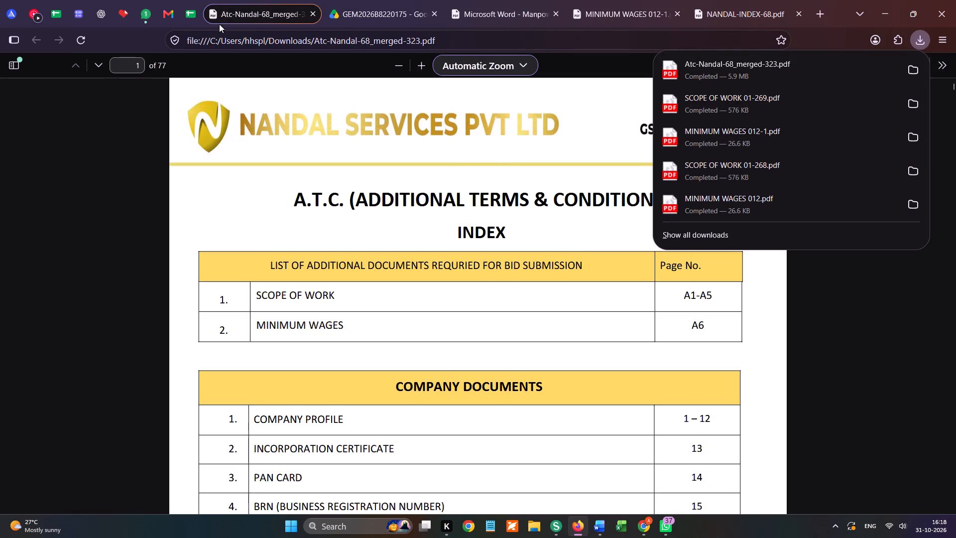
Switch to the GeM bid page in Chrome and upload Atc-Nandal-68_merged-323 from Downloads as Certificate (Requested in ATC).
left_click(637, 524)
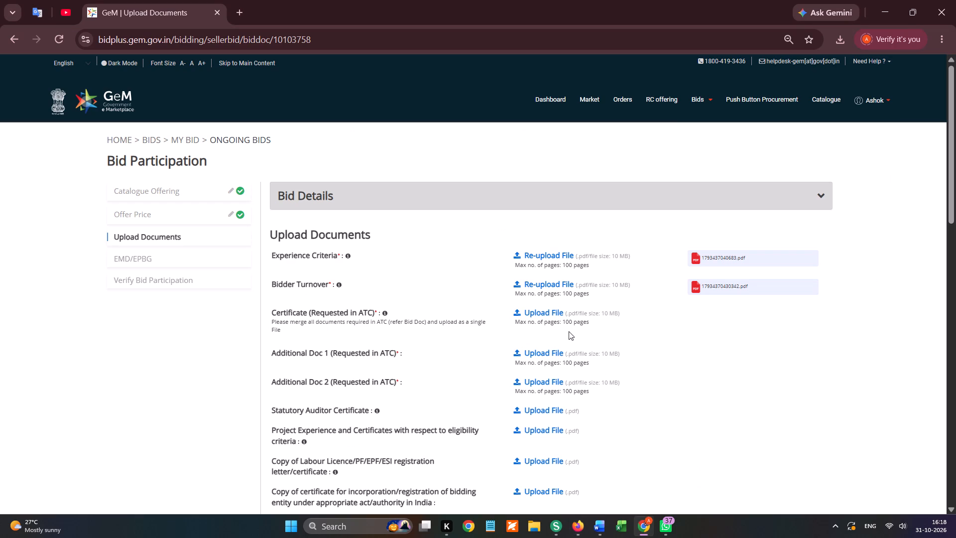
left_click(558, 314)
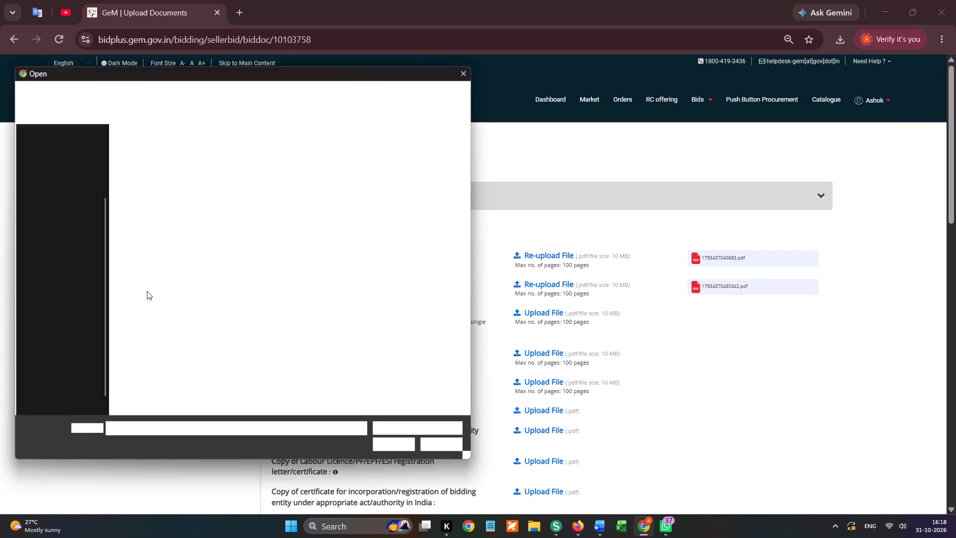
scroll(47, 205, "up", 4)
left_click(60, 169)
left_click(82, 172)
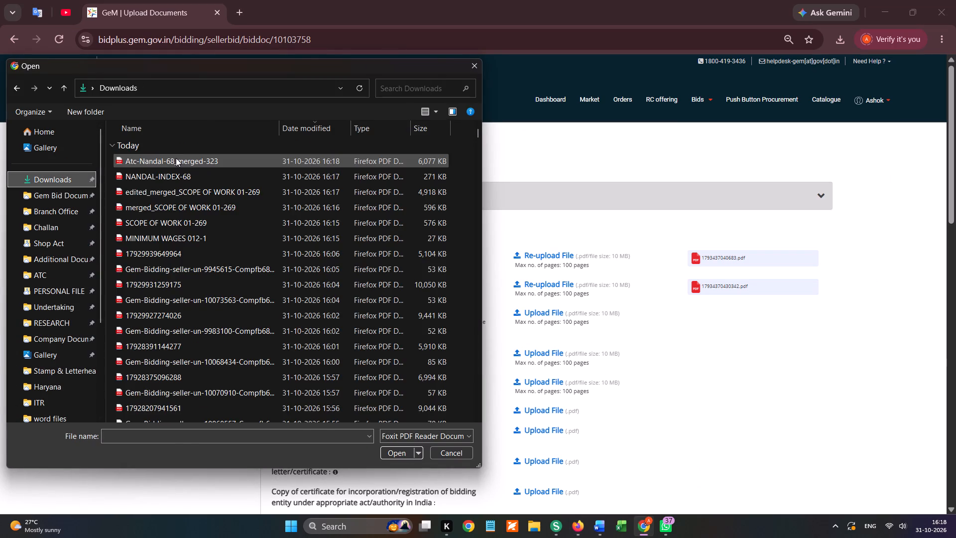
double_click(176, 158)
Upload gst-clearance-certificate-nandal from the Additional Documents folder as Additional Doc 1 (Requested in ATC).
scroll(577, 291, "down", 1)
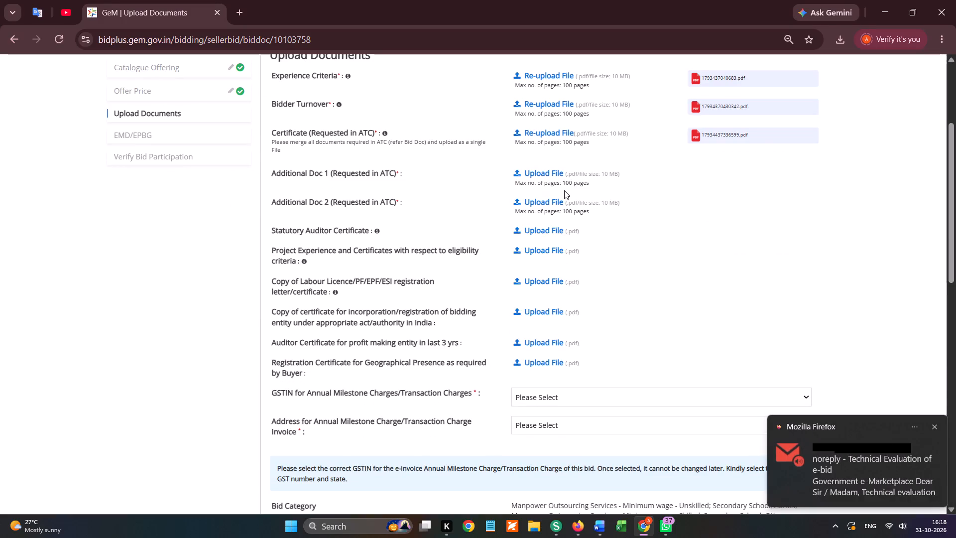
left_click(561, 176)
scroll(95, 196, "up", 5)
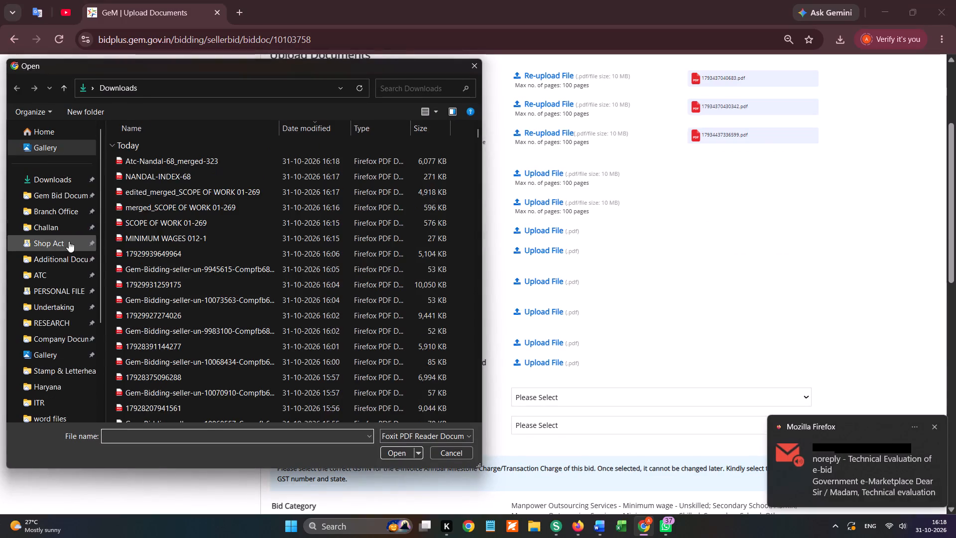
left_click(65, 256)
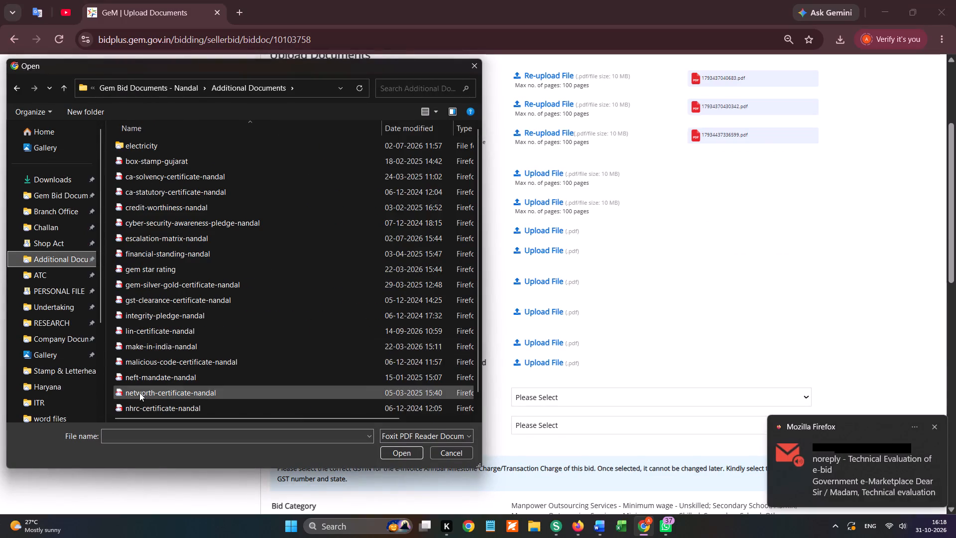
left_click(168, 292)
double_click(166, 299)
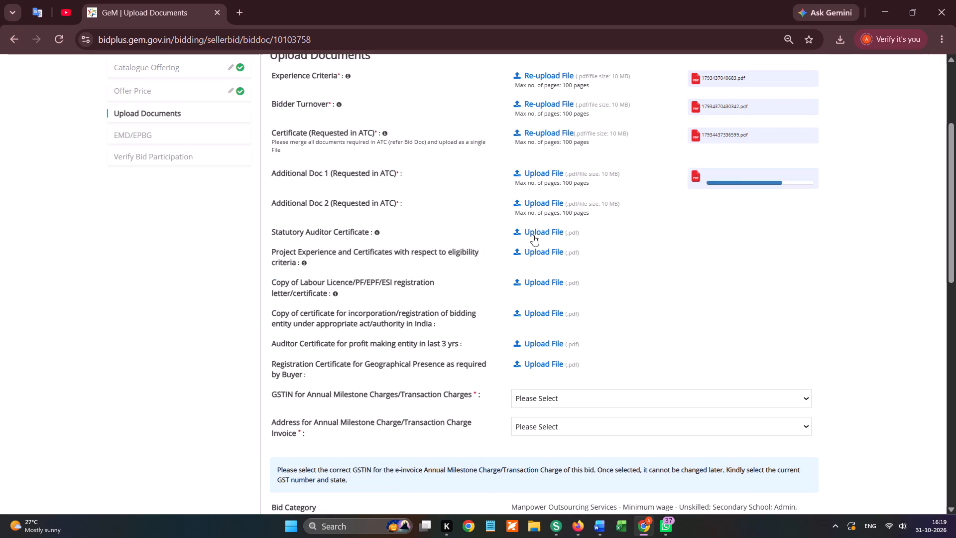
Upload power of attorney -nandal from the Additional Documents folder as Additional Doc 2 (Requested in ATC).
left_click(557, 197)
left_click(552, 204)
scroll(372, 248, "down", 5)
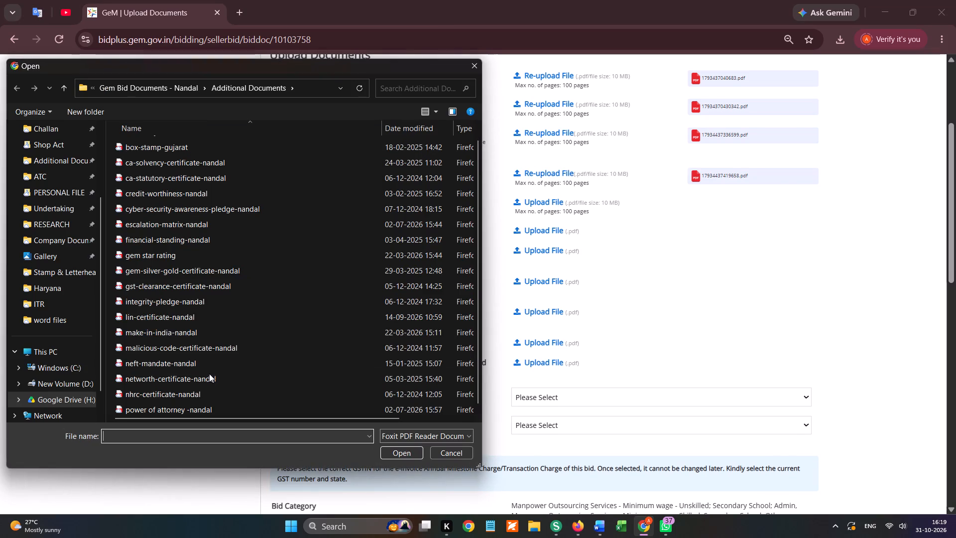
double_click(194, 409)
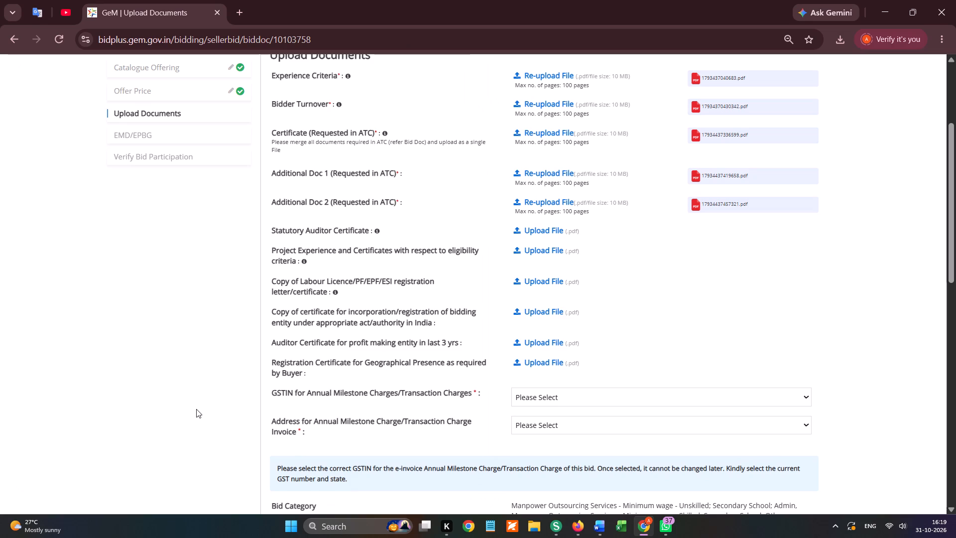
Upload statutory-auditor-certificate-nandal from the Gem Bid Documents - Nandal folder as the Statutory Auditor Certificate.
left_click(562, 231)
scroll(111, 209, "up", 2)
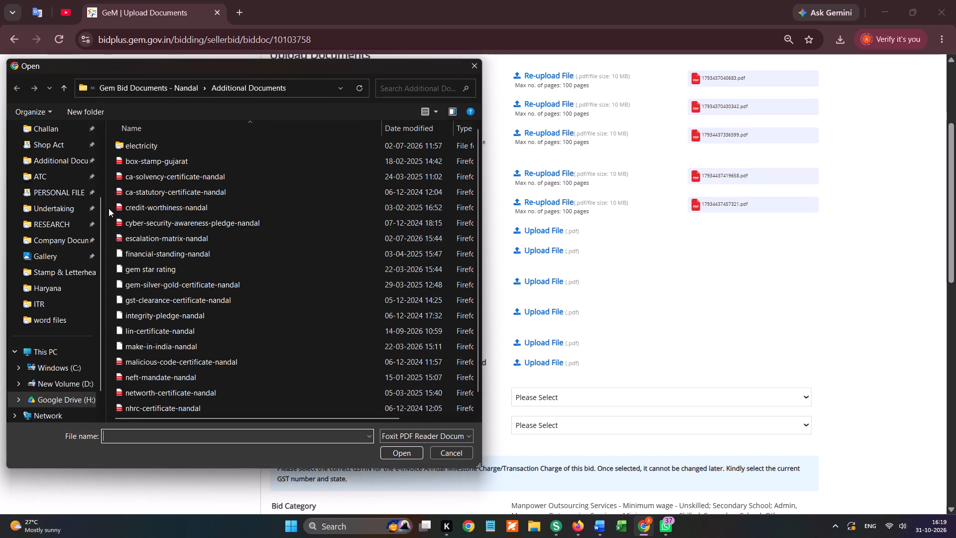
scroll(109, 208, "up", 4)
left_click(74, 190)
scroll(132, 324, "down", 6)
double_click(150, 397)
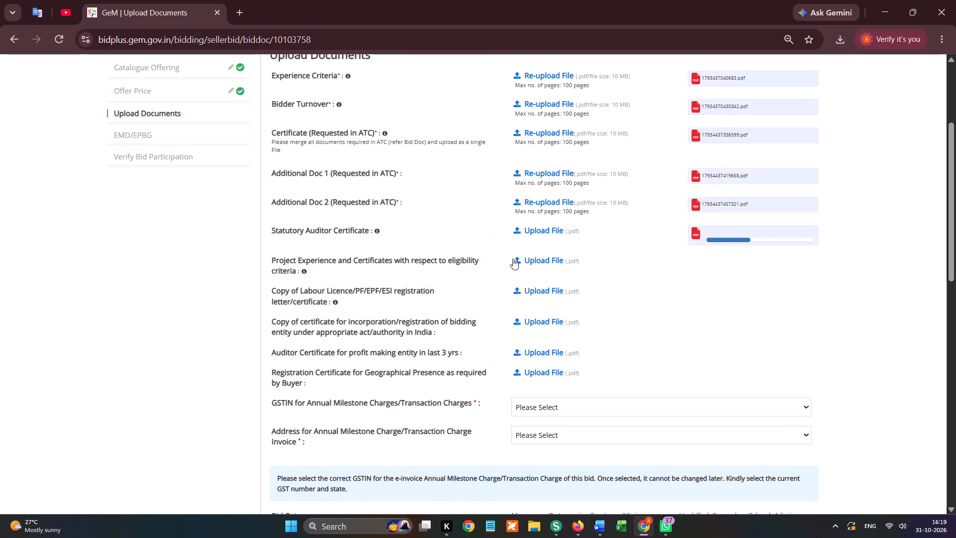
Upload gem-order-list from the Gem Bid Documents - Nandal folder as Project Experience and Certificates with respect to eligibility criteria.
left_click(534, 258)
scroll(276, 294, "down", 6)
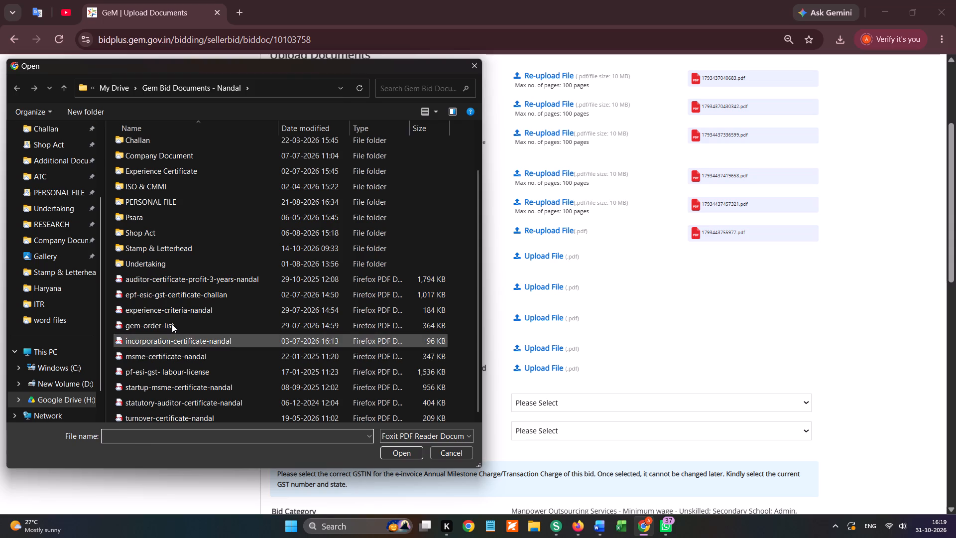
double_click(172, 322)
Upload pf-esi-gst- labour-license as the Copy of Labour Licence/PF/EPF/ESI registration letter/certificate.
left_click(532, 285)
scroll(274, 321, "down", 6)
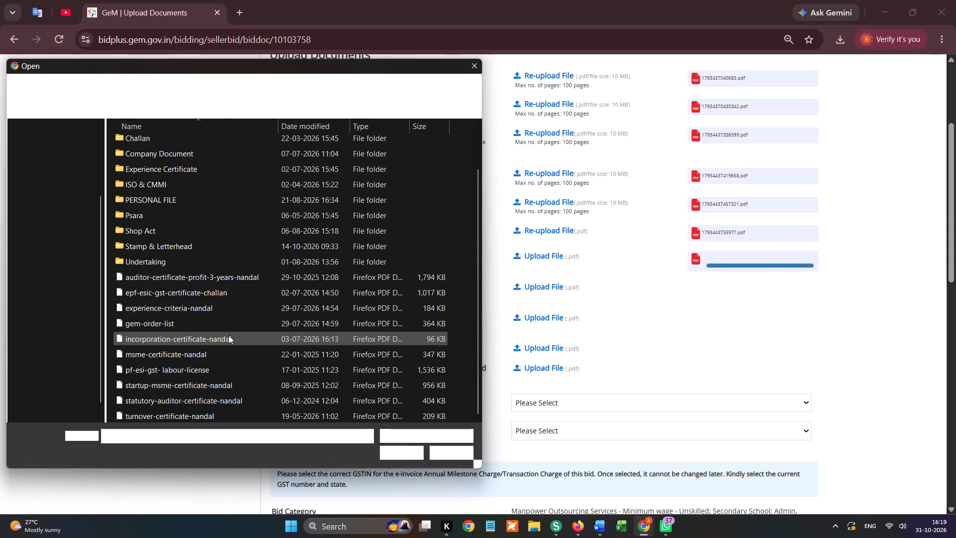
double_click(193, 375)
Upload incorporation-certificate-nandal as the copy of certificate for incorporation/registration of the bidding entity in India.
left_click(540, 320)
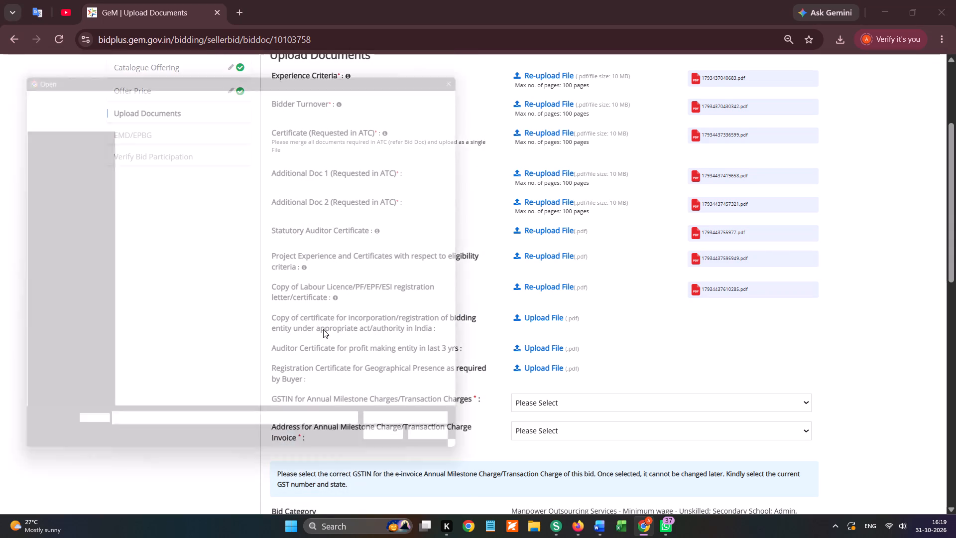
scroll(302, 336, "down", 6)
double_click(206, 340)
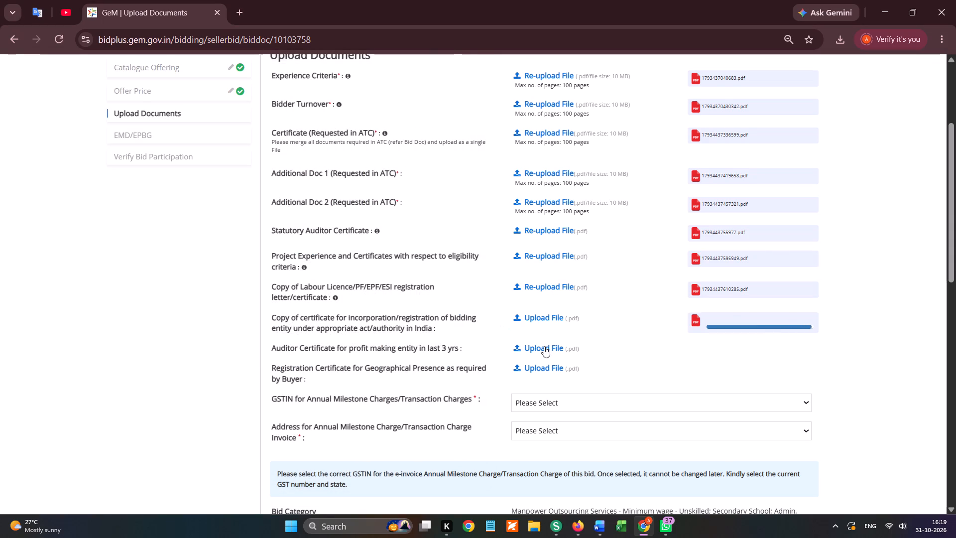
Upload auditor-certificate-profit-3-years-nandal as the Auditor Certificate for profit making entity in last 3 yrs.
left_click(544, 346)
double_click(234, 331)
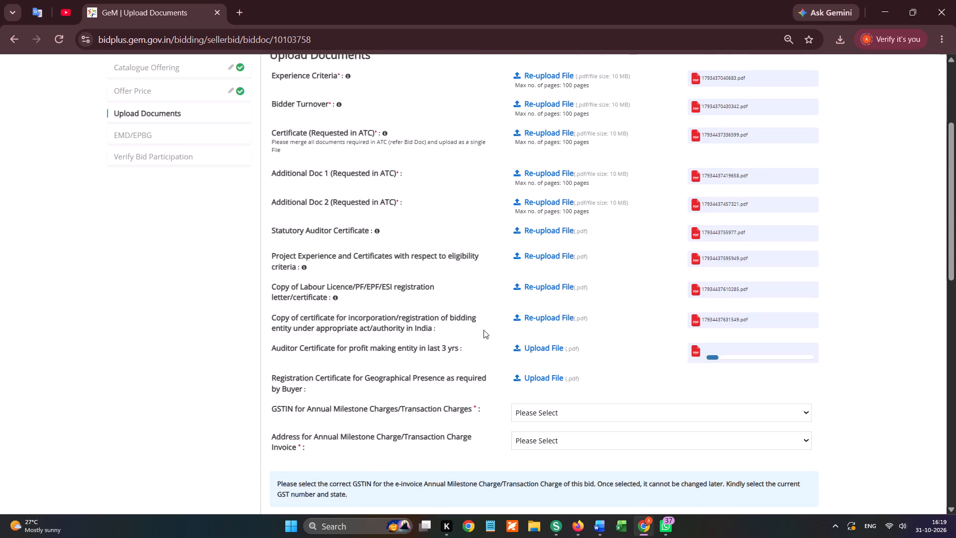
Check the bid's row in the Firefox tender sheet, and upload guj-gandhinagar-rent-agreement-nandal from the Shop Act folder as the Geographical Presence certificate in Chrome.
scroll(483, 330, "down", 1)
key("alt+Tab")
left_click(182, 8)
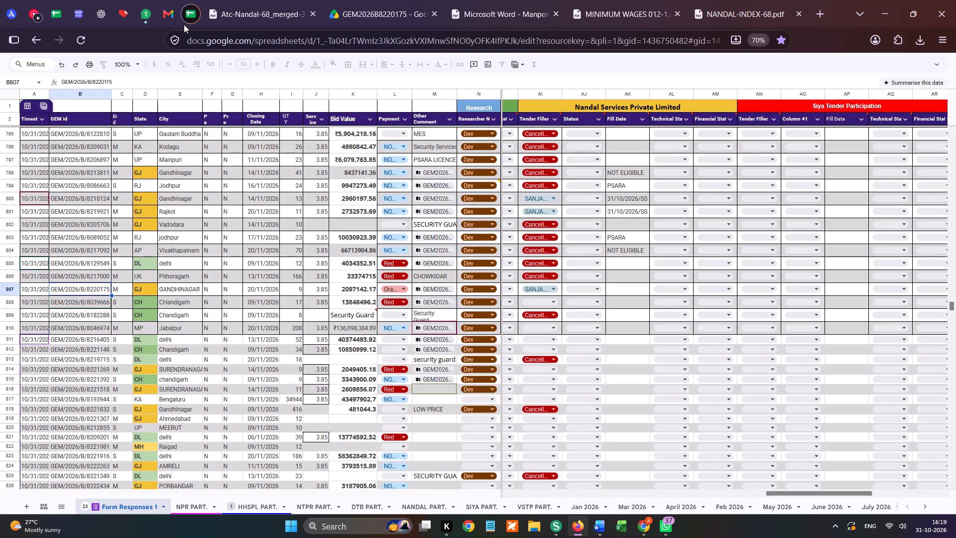
left_click(5, 290)
key("alt+Tab")
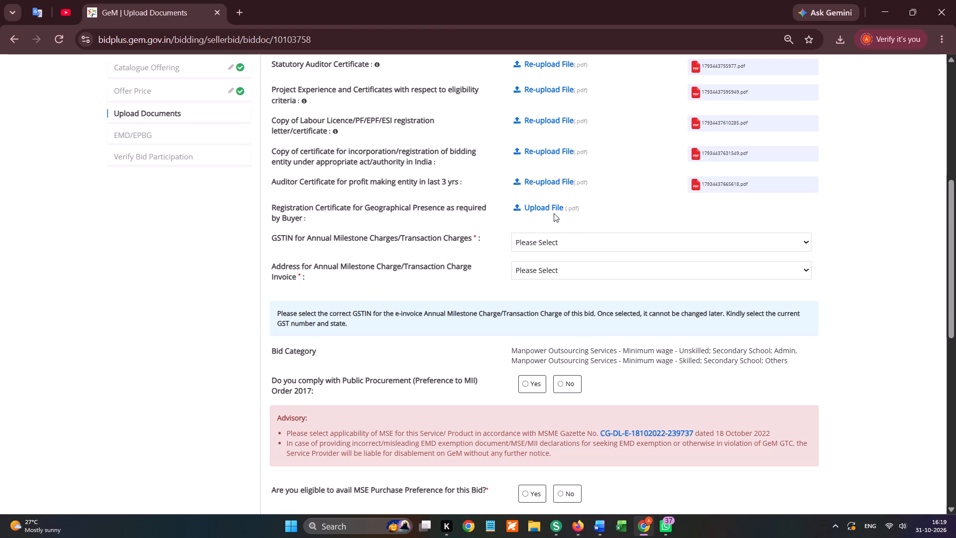
key("alt+Tab")
key("alt+Tab")
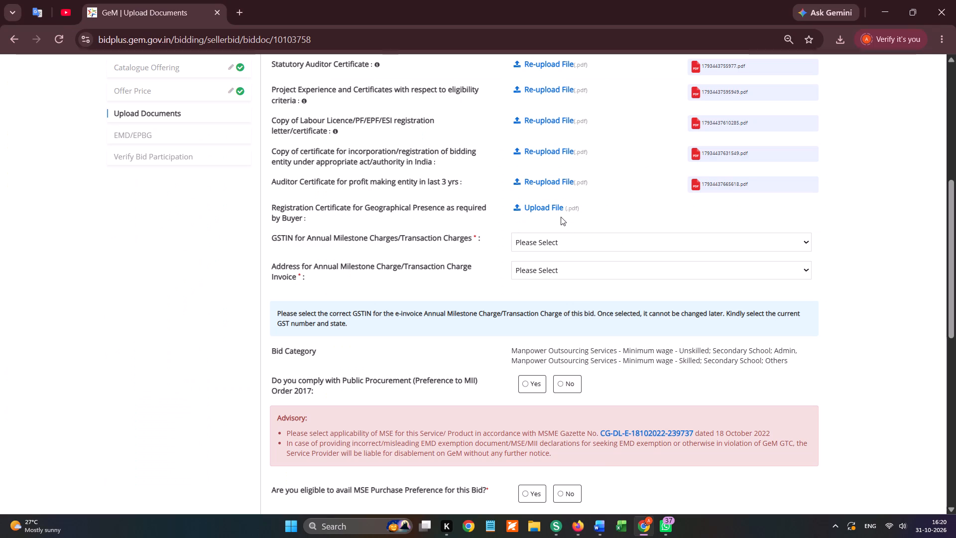
left_click(562, 205)
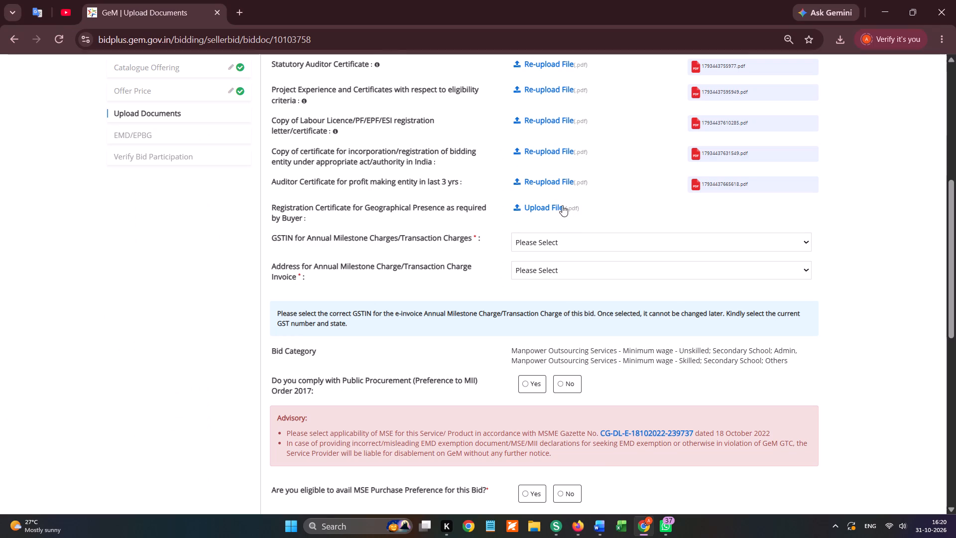
scroll(72, 212, "up", 5)
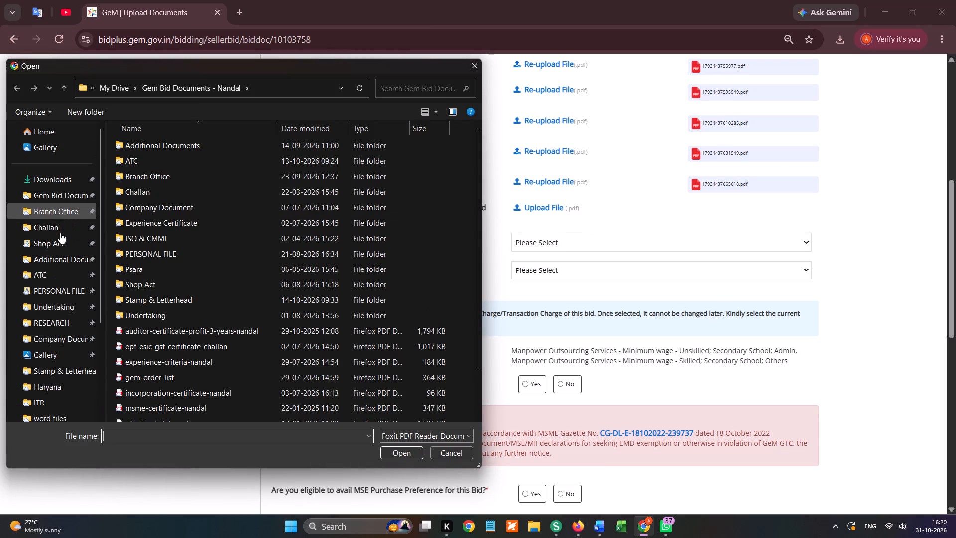
left_click(68, 241)
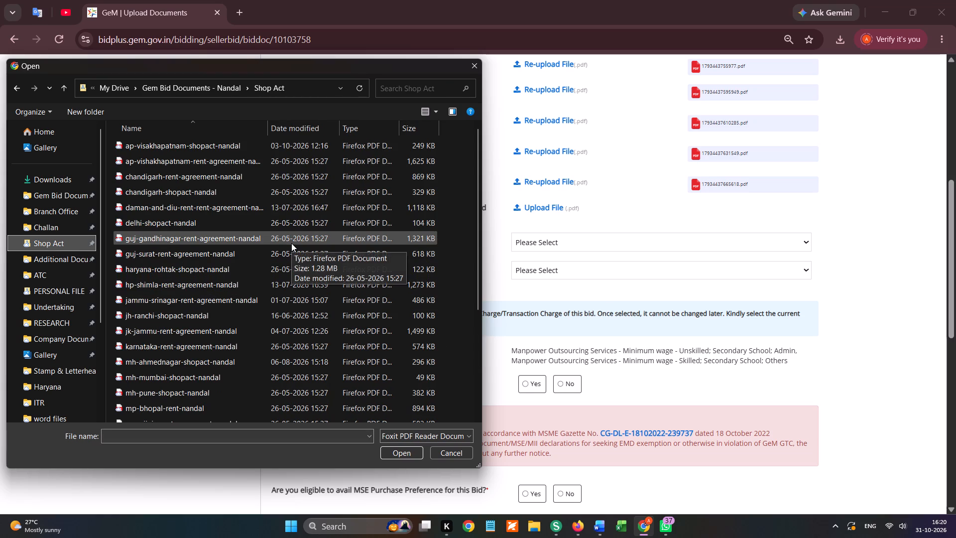
double_click(257, 239)
Select the company's registered GSTIN and its Delhi address for the annual milestone and transaction charges, accepting both confirmations.
left_click(551, 241)
left_click(560, 270)
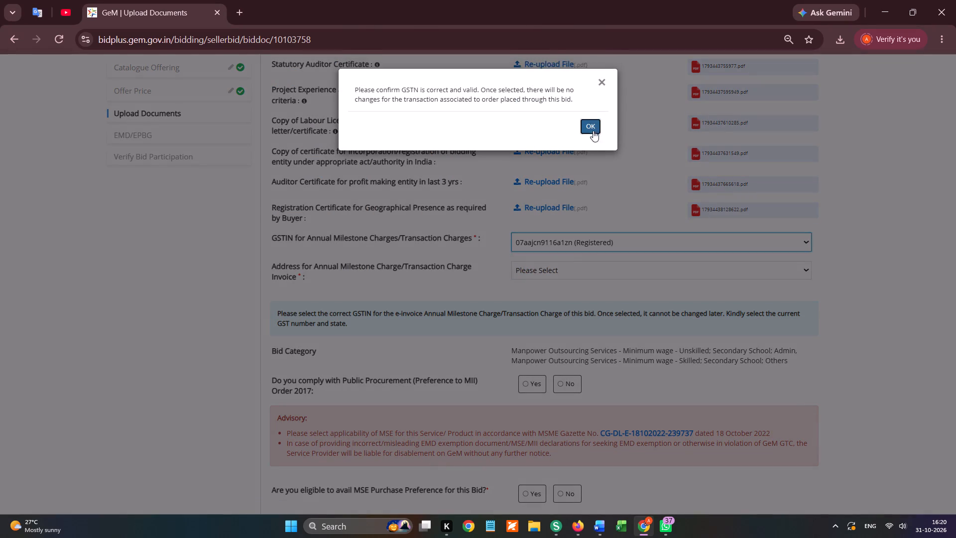
left_click(593, 121)
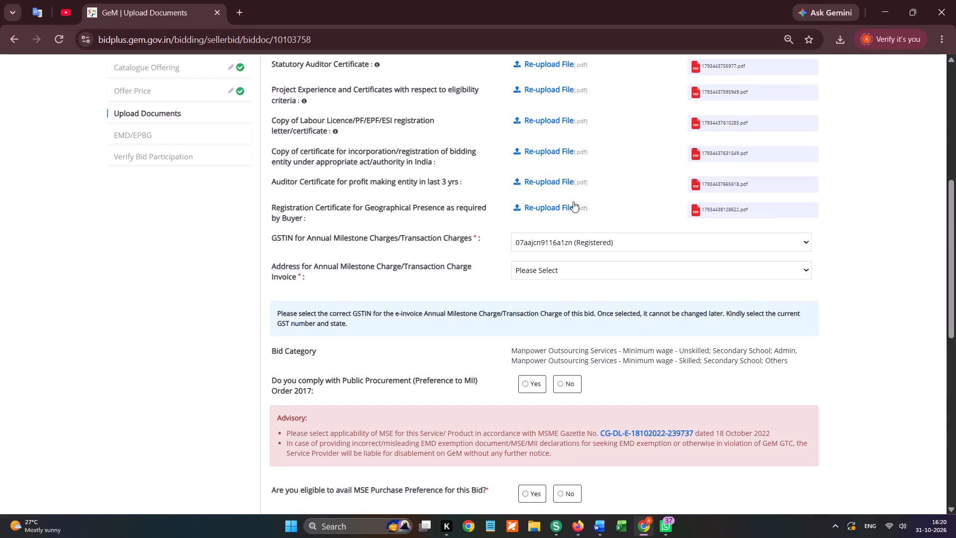
left_click(558, 265)
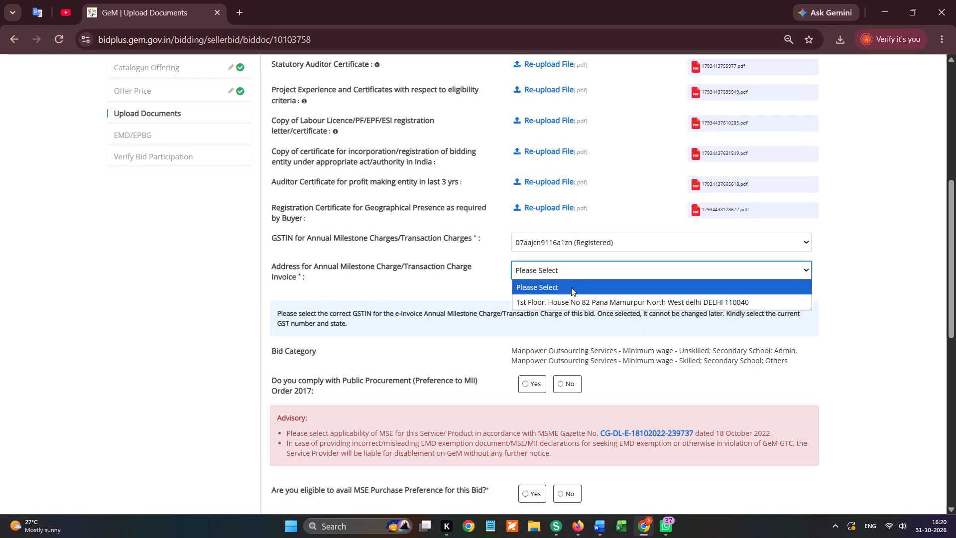
left_click(566, 294)
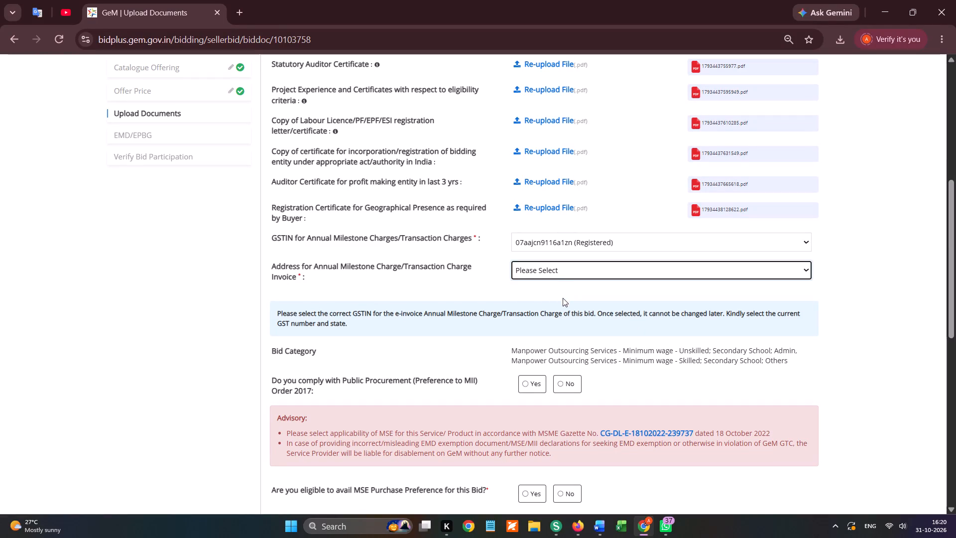
left_click(561, 272)
left_click(562, 302)
left_click(591, 125)
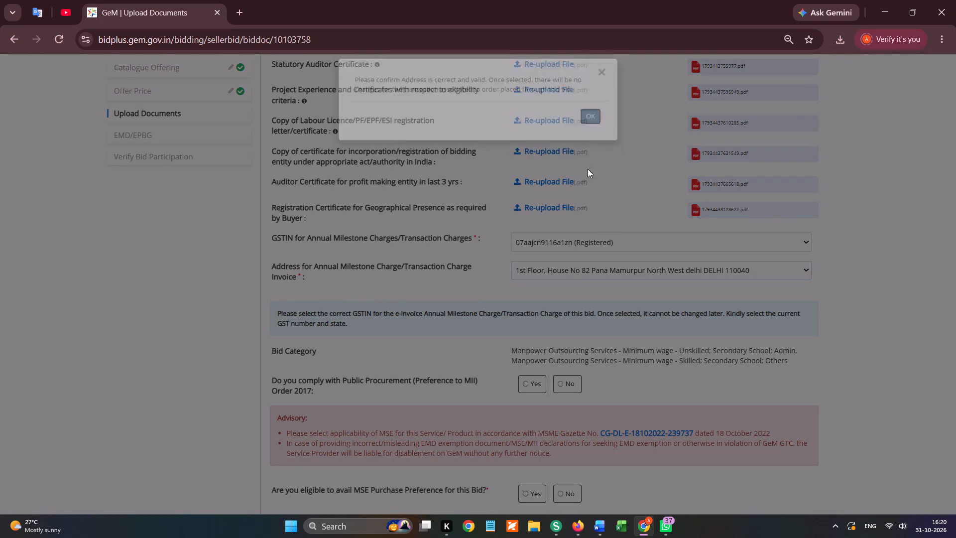
Answer Yes to complying with the Public Procurement (Preference to MII) Order 2017.
scroll(570, 225, "down", 1)
left_click(525, 215)
Claim MSE Purchase Preference with Yes and upload msme-certificate-nandal from the Gem Bid Documents - Nandal folder as the MSE category certificate.
scroll(524, 221, "down", 1)
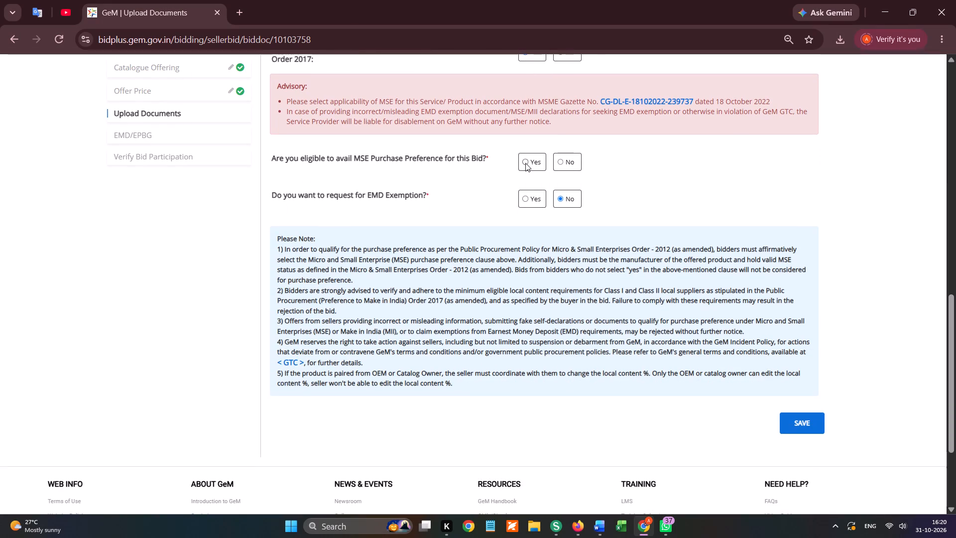
left_click(525, 163)
left_click(531, 189)
scroll(49, 217, "up", 5)
left_click(55, 189)
scroll(147, 314, "down", 6)
double_click(146, 358)
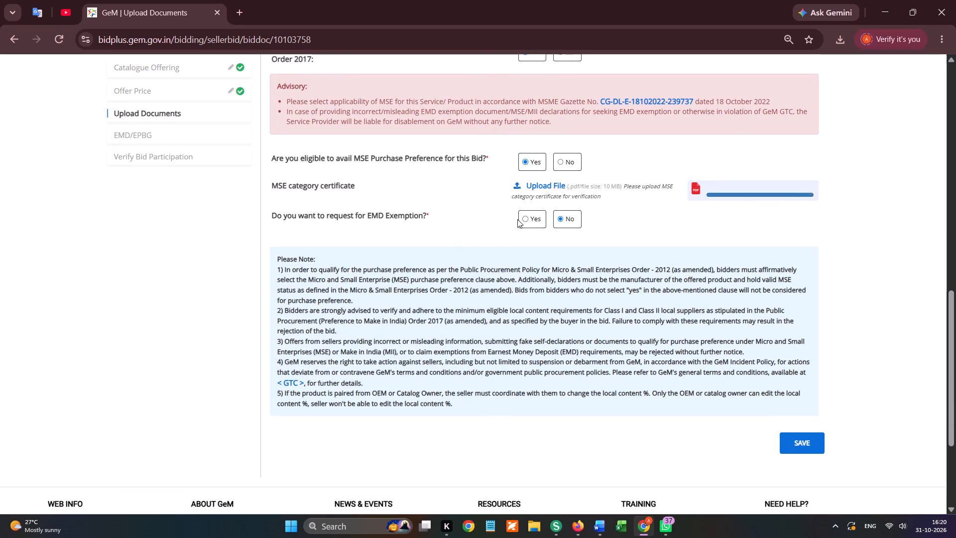
Request EMD exemption with Yes and choose Start-up as the exemption category.
left_click(524, 215)
left_click(526, 245)
left_click(526, 273)
Upload startup-msme-certificate-nandal from the Gem Bid Documents - Nandal folder as the supporting document for the EMD exemption.
left_click(527, 278)
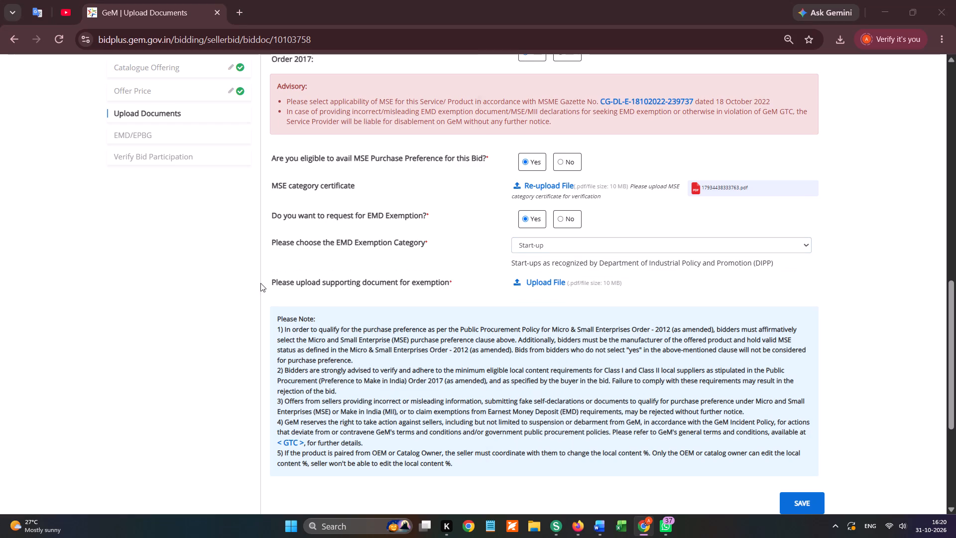
scroll(123, 230, "up", 6)
left_click(67, 153)
scroll(67, 179, "up", 4)
left_click(72, 191)
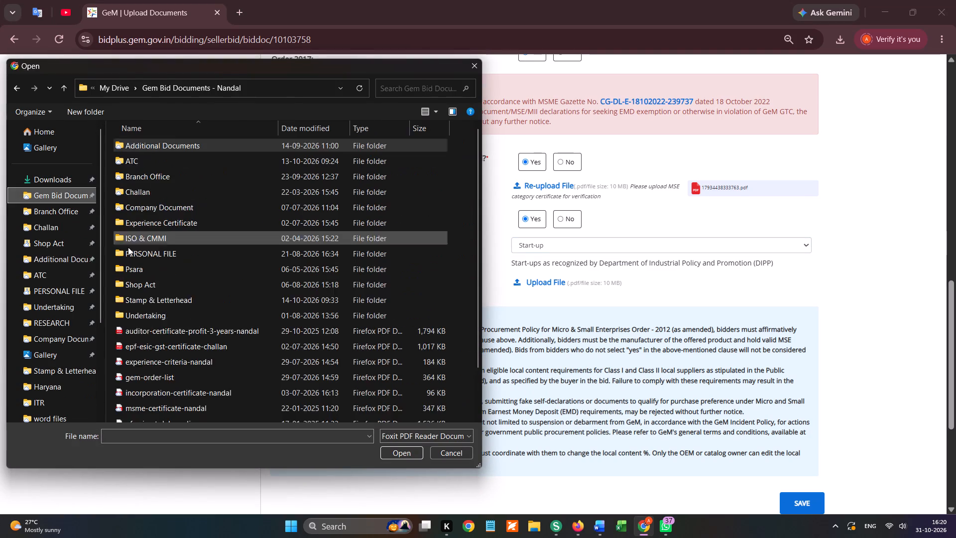
scroll(146, 294, "down", 7)
double_click(166, 382)
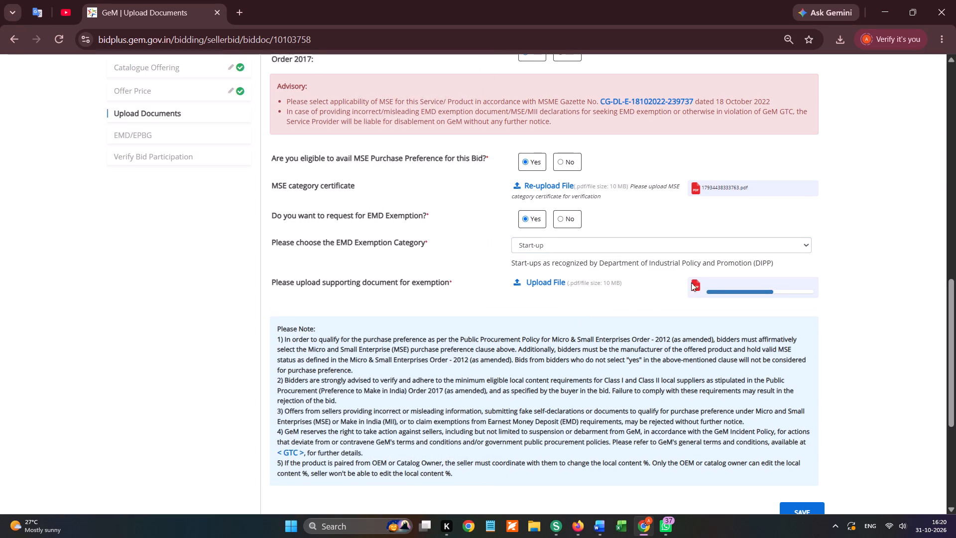
Save the Upload Documents page and the EMD/EPBG page, leaving the EMD mode unselected.
scroll(781, 291, "down", 2)
left_click(801, 281)
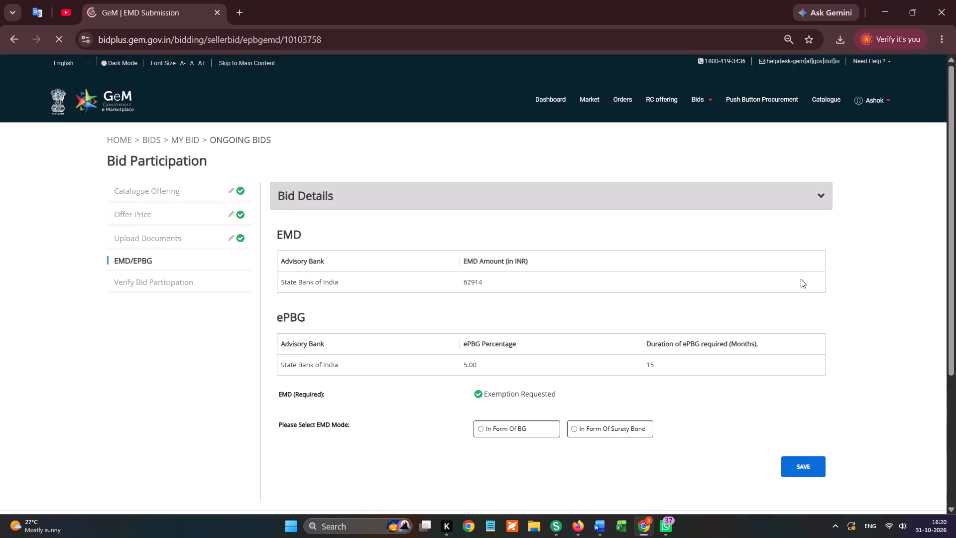
scroll(801, 279, "down", 5)
left_click(801, 279)
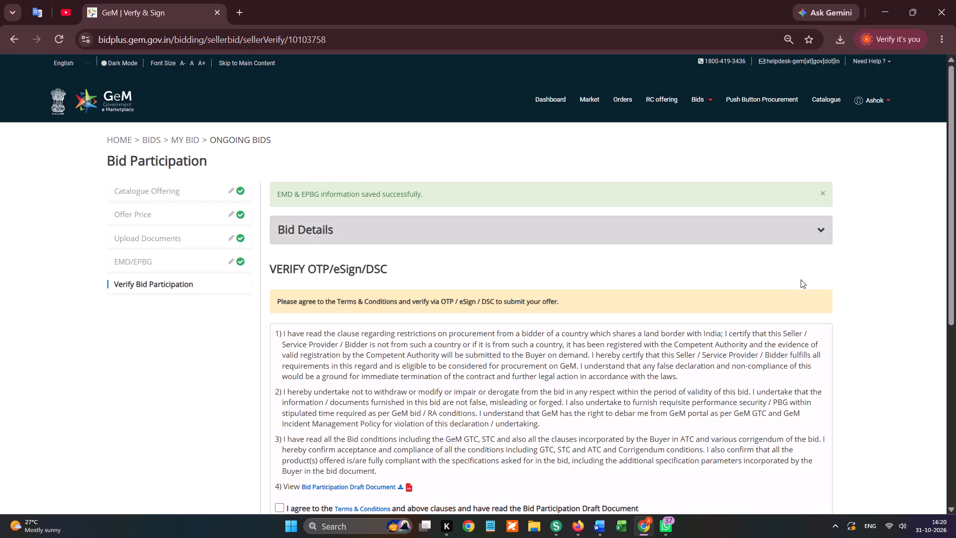
Agree to the Terms & Conditions and clauses, and request verification with OTP for submitting the offer.
scroll(800, 284, "down", 4)
left_click(279, 188)
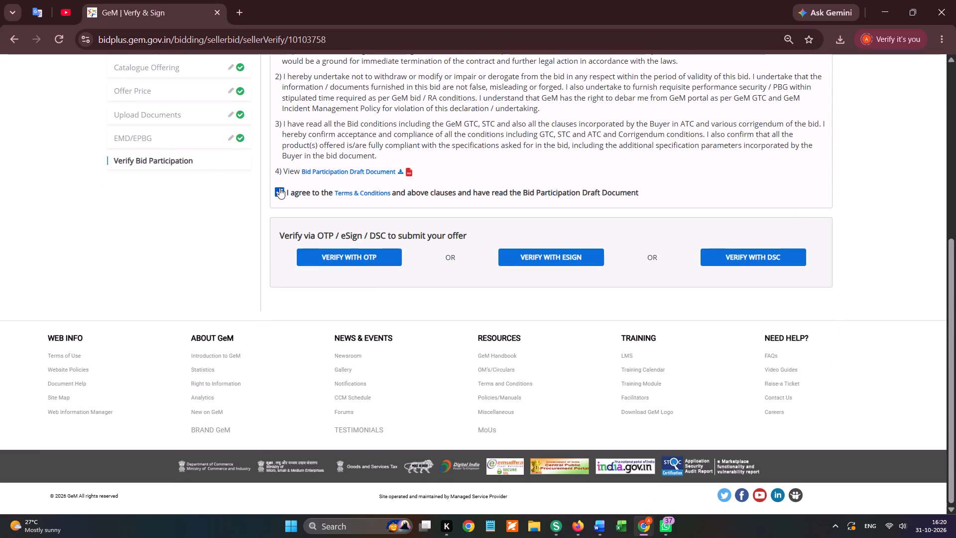
left_click(313, 252)
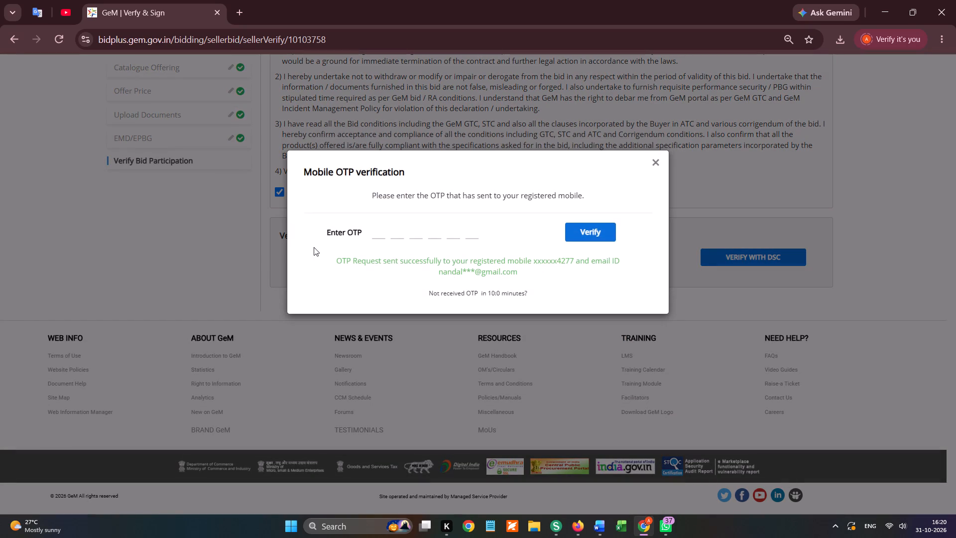
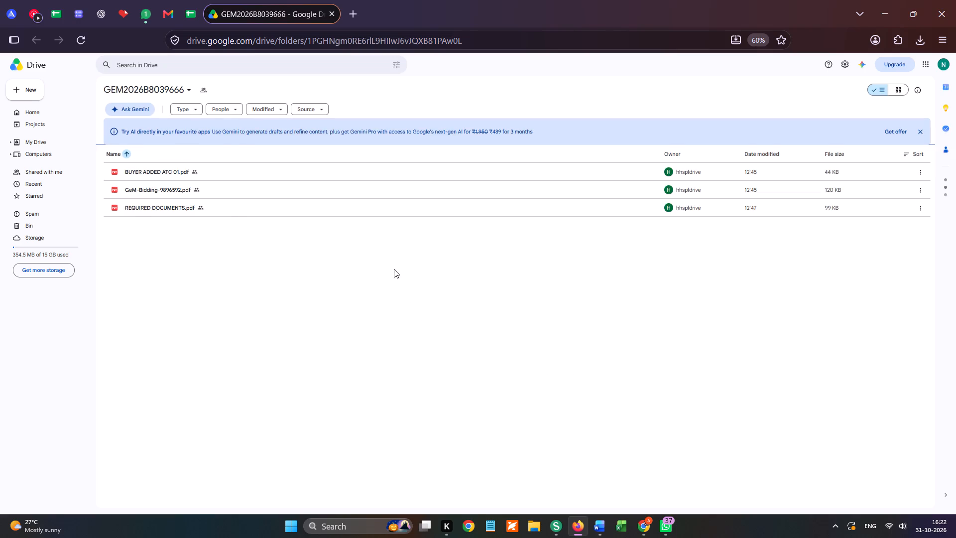
Find bid GEM/2026/B/8039666 with Exact Bid Search in the seller bid listing and open its participation.
left_click(709, 114)
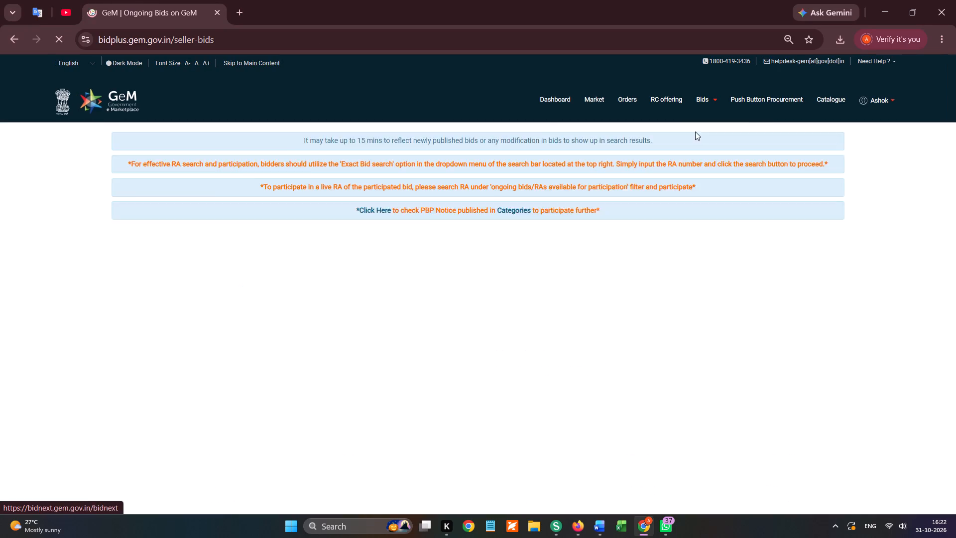
left_click(677, 135, "ctrl")
key("ctrl+v")
left_click(571, 140)
left_click(595, 194)
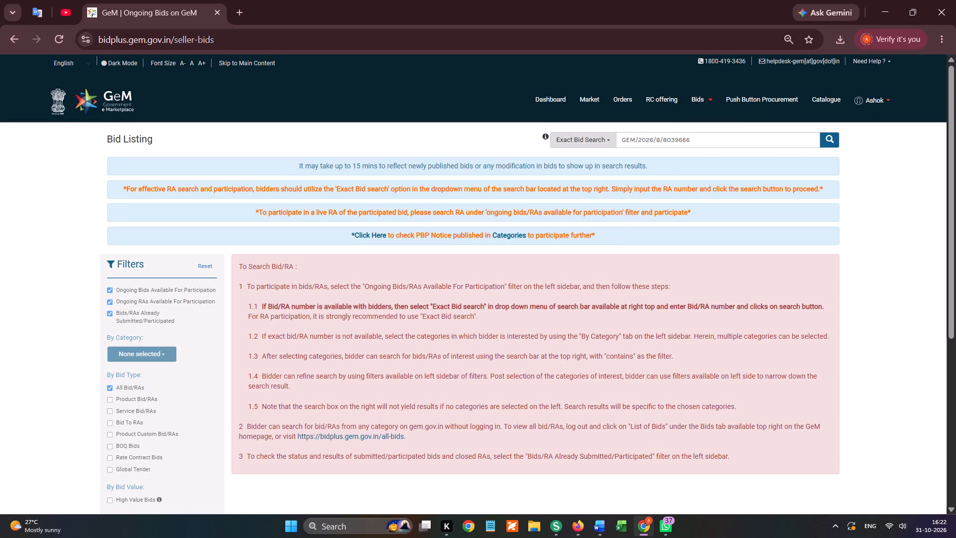
left_click(815, 139)
left_click(834, 141)
left_click(800, 358)
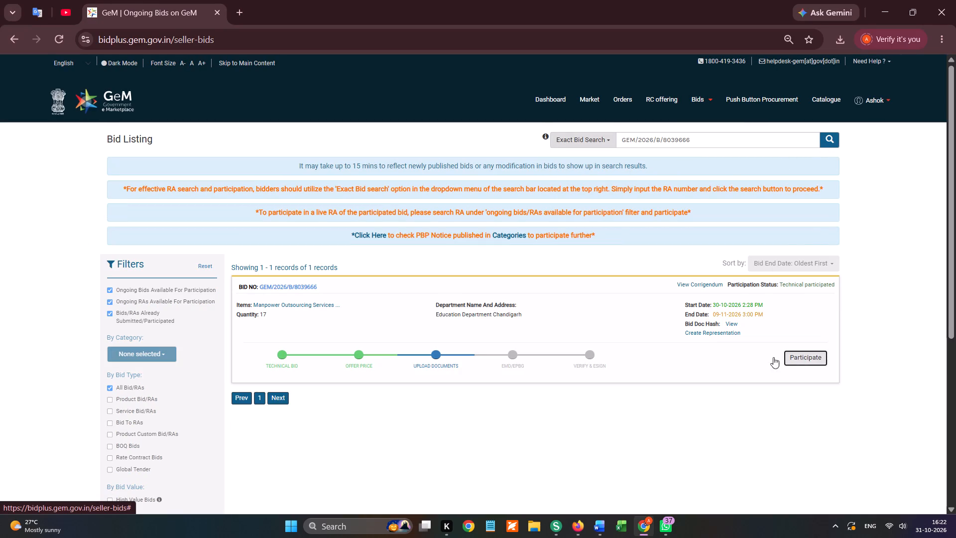
Switch to Firefox and download BUYER ADDED ATC 01.pdf from the GEM2026B8039666 Drive folder.
key("alt+Tab")
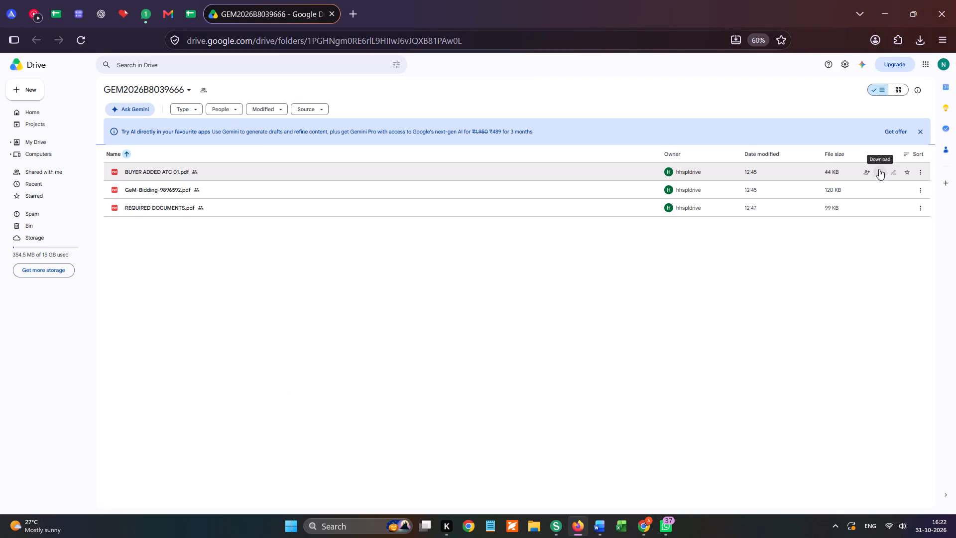
left_click(880, 170)
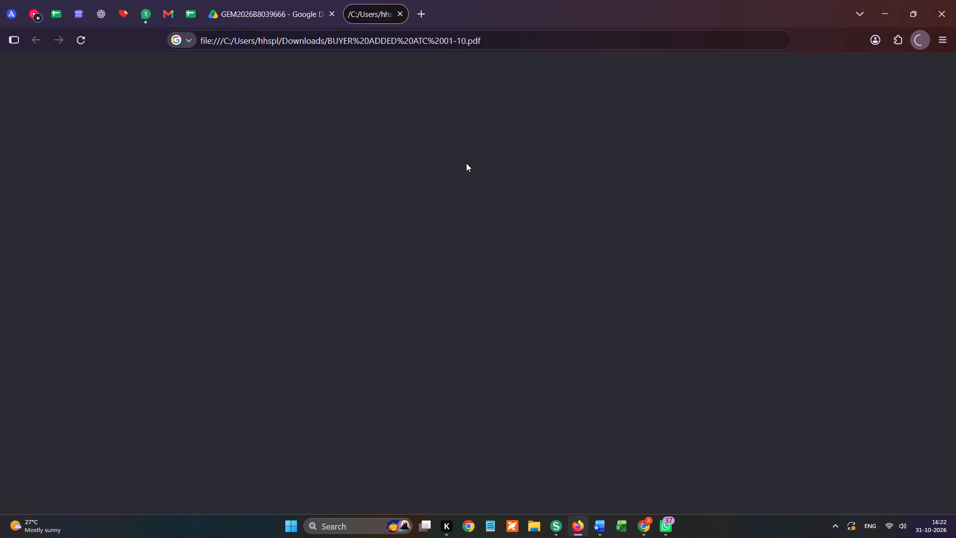
Switch to Sejda PDF Desktop and open BUYER ADDED ATC 01-10 from Downloads as a new PDF Editor task.
left_click(554, 521)
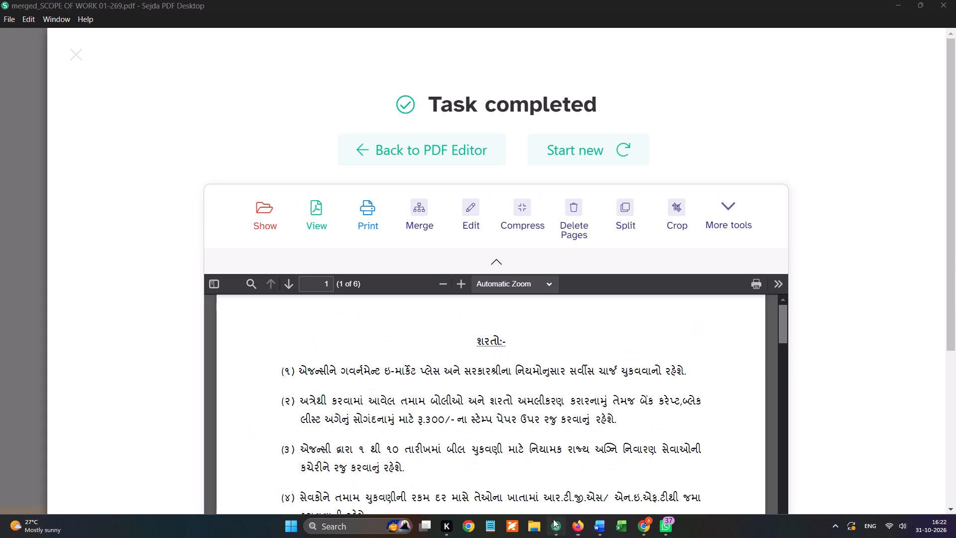
left_click(551, 153)
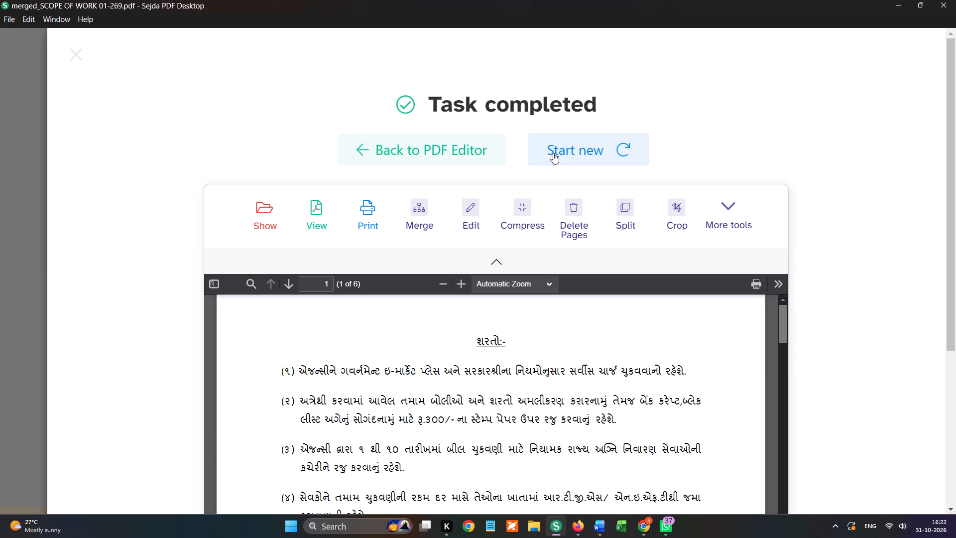
left_click(522, 211)
scroll(76, 150, "up", 5)
left_click(69, 126)
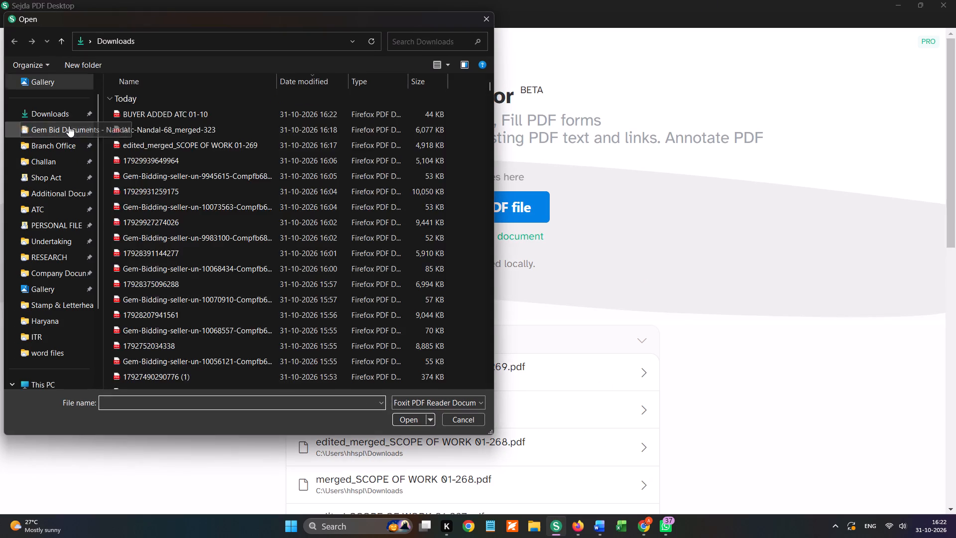
left_click(92, 109)
double_click(210, 110)
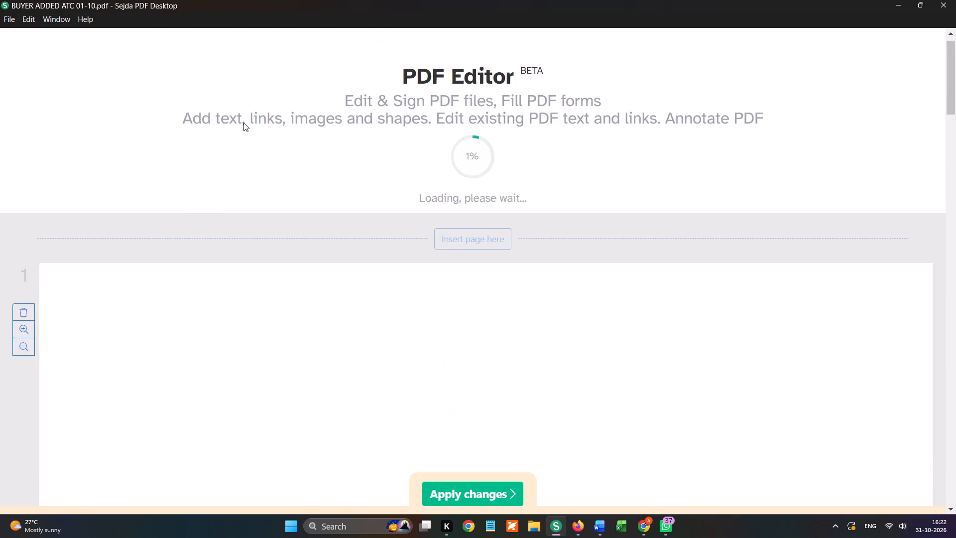
Place the Nandal Services Pvt. Ltd. director signature below the Earnest Money Deposit clause on page 1 and repeat it on all pages.
left_click(452, 43)
left_click(490, 146)
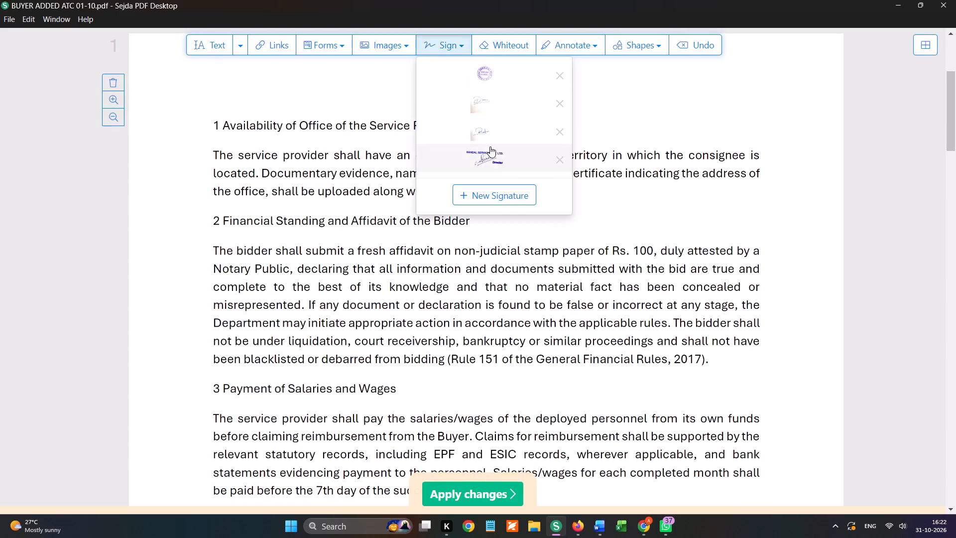
scroll(509, 166, "down", 3)
scroll(518, 216, "down", 2)
left_click(524, 231)
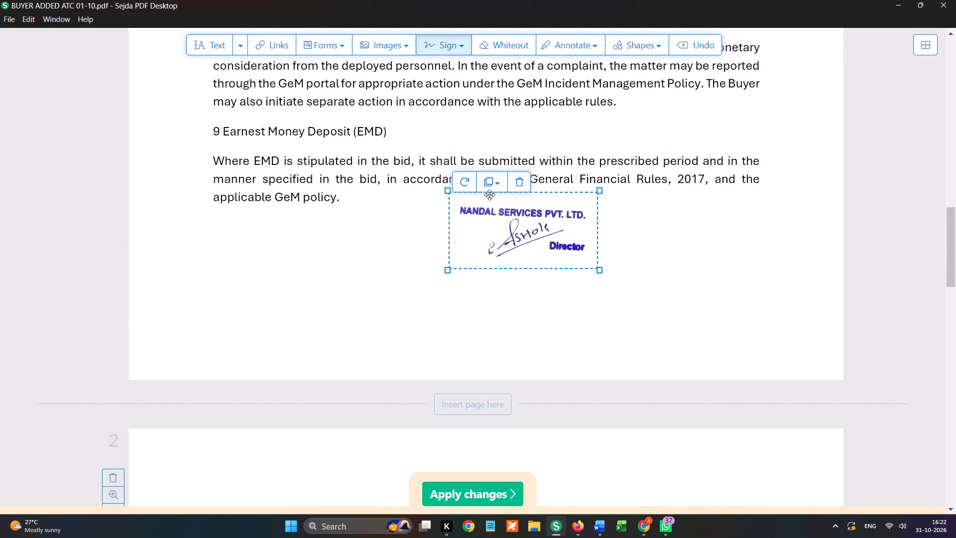
left_click(491, 181)
left_click(488, 209)
Place the round Nandal Services Delhi stamp beside the signature on page 1 and repeat it on all pages.
left_click(448, 40)
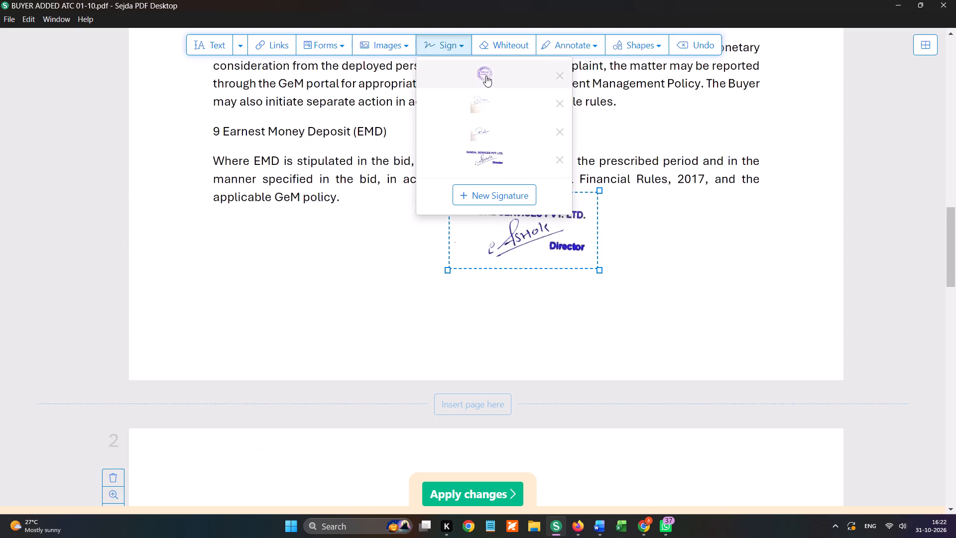
left_click(498, 79)
left_click(457, 47)
left_click(489, 70)
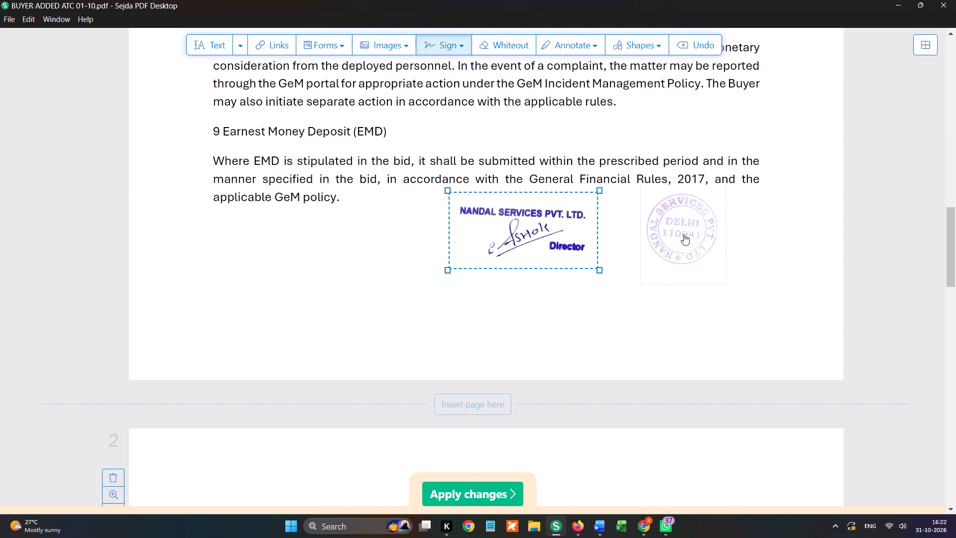
left_click(680, 237)
left_click(677, 168)
left_click(673, 200)
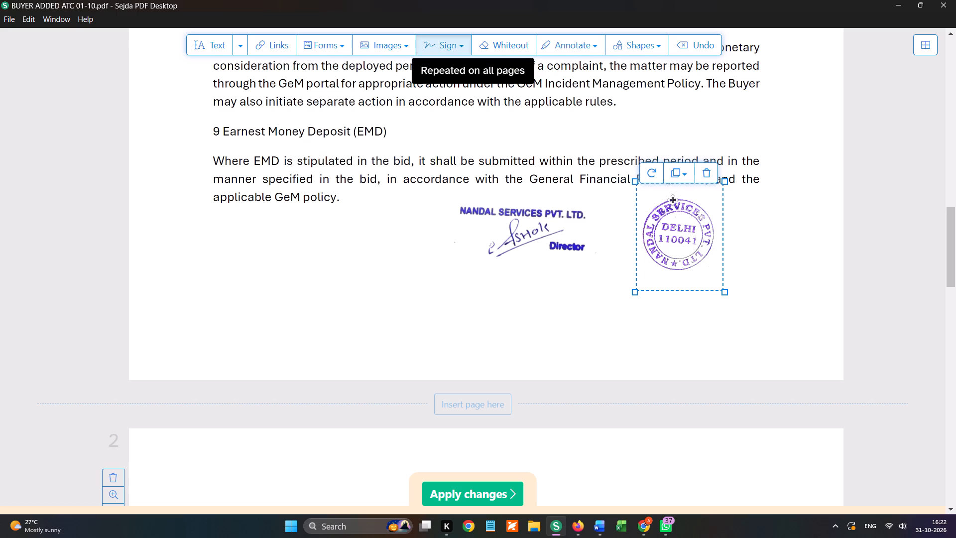
Apply the changes and save the signed PDF in Downloads as edited_BUYER ADDED ATC 01-10.
scroll(673, 204, "down", 7)
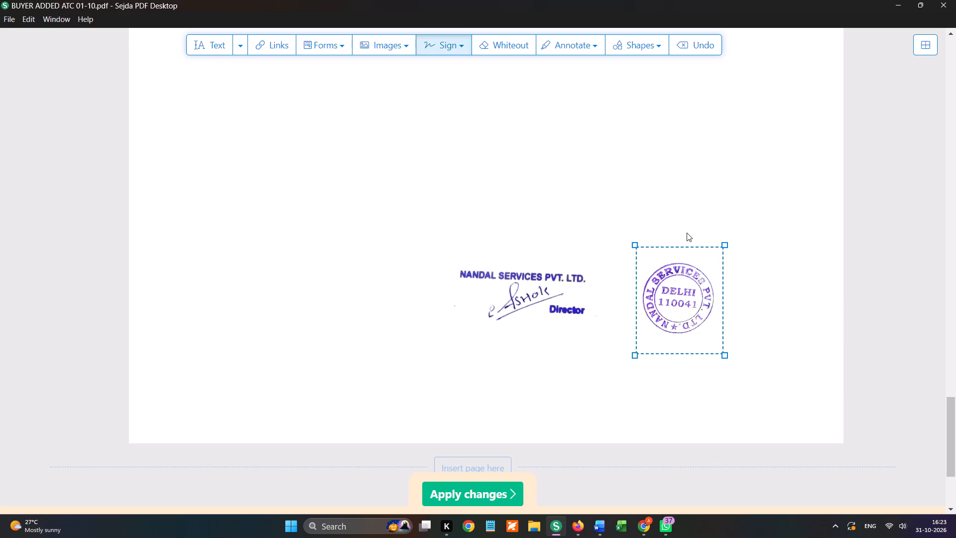
scroll(655, 251, "down", 6)
left_click(482, 489)
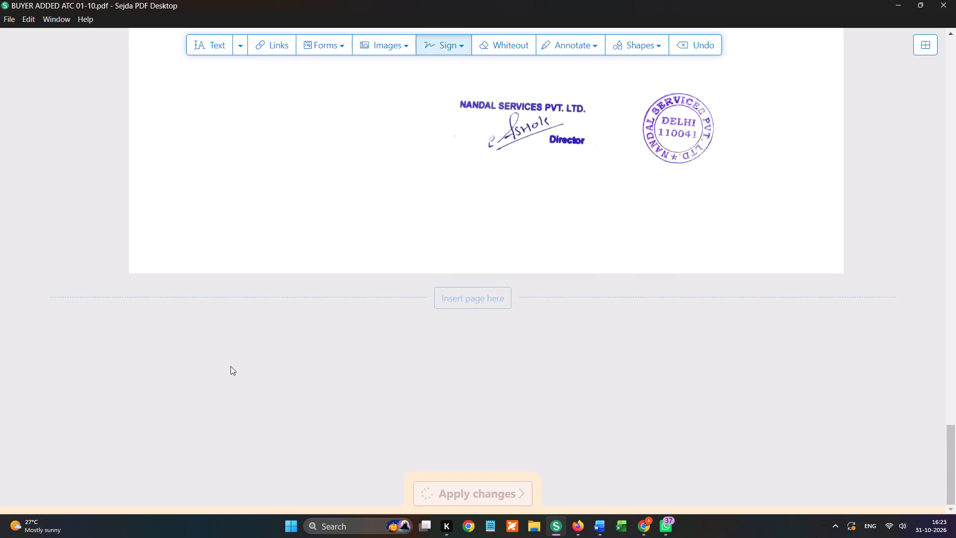
scroll(44, 161, "up", 6)
left_click(63, 126)
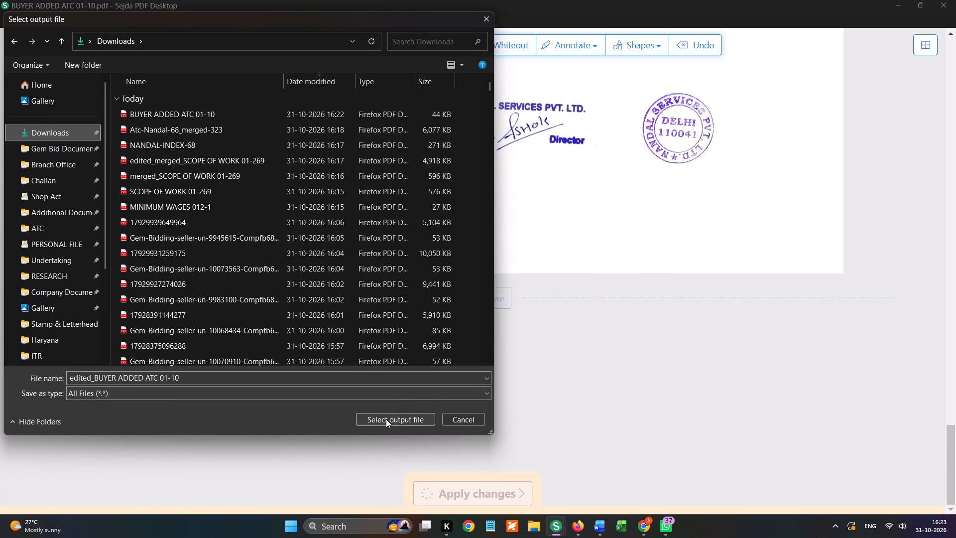
left_click(385, 419)
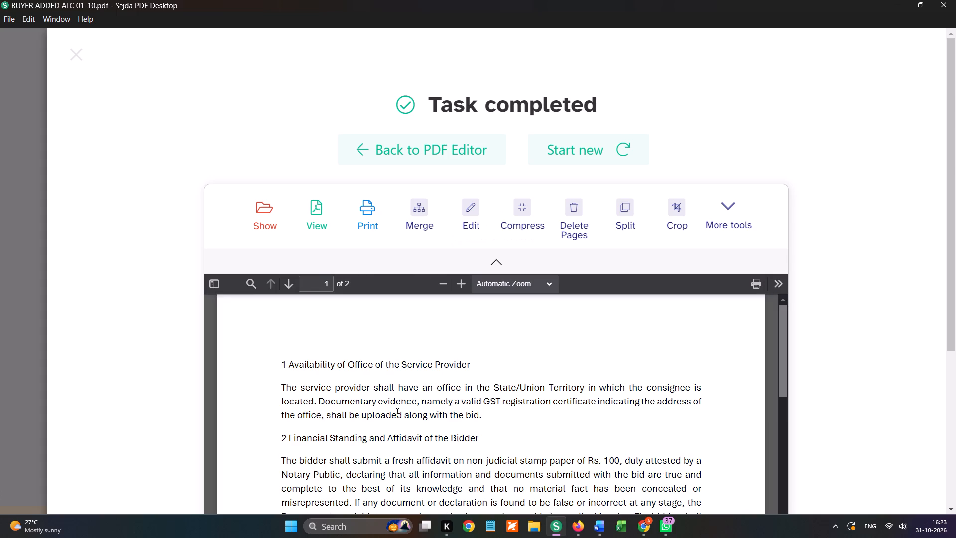
Switch to the NANDAL-INDEX-68 Word document and set the Scope of Work page number to A1-A2.
left_click(597, 526)
left_click(530, 491)
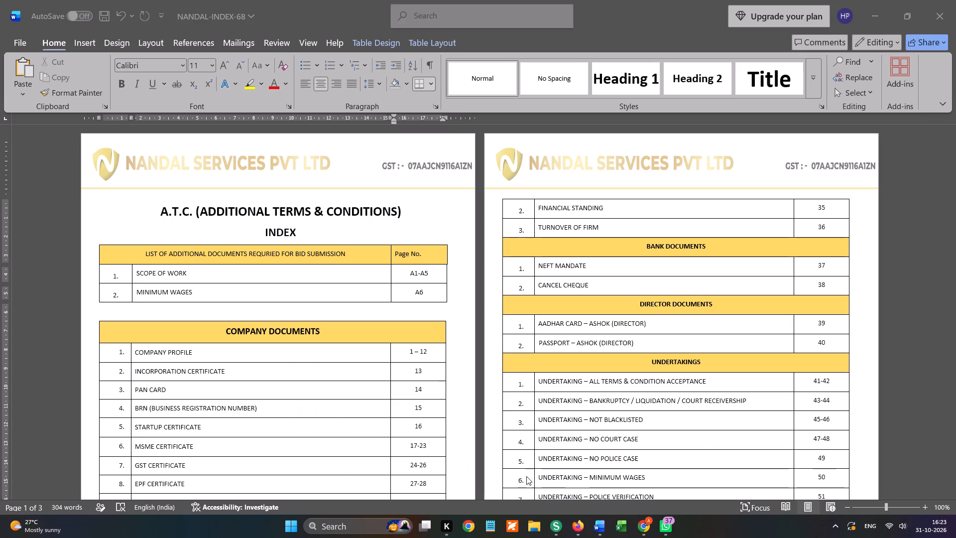
left_click(448, 273)
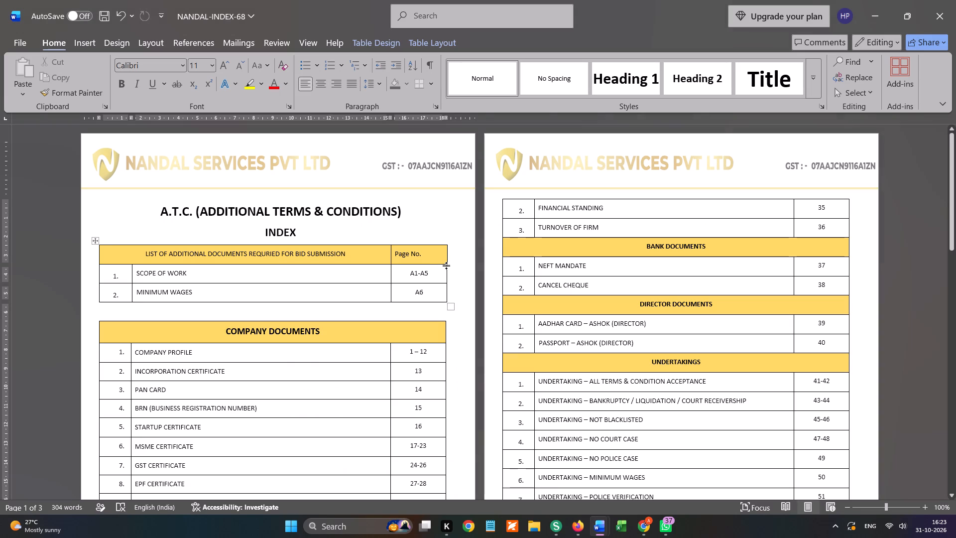
key("BackSpace")
key("2")
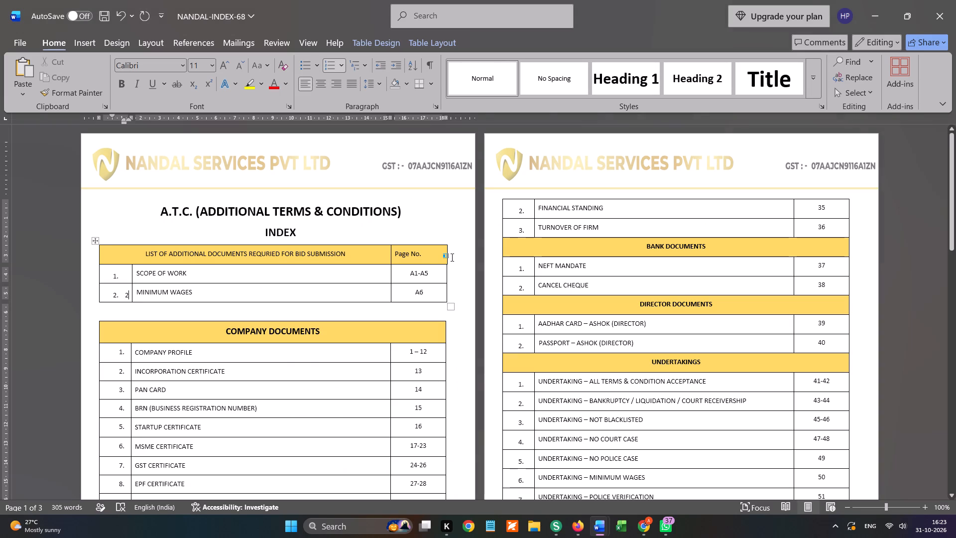
left_click(452, 257)
left_click(437, 271)
key("BackSpace")
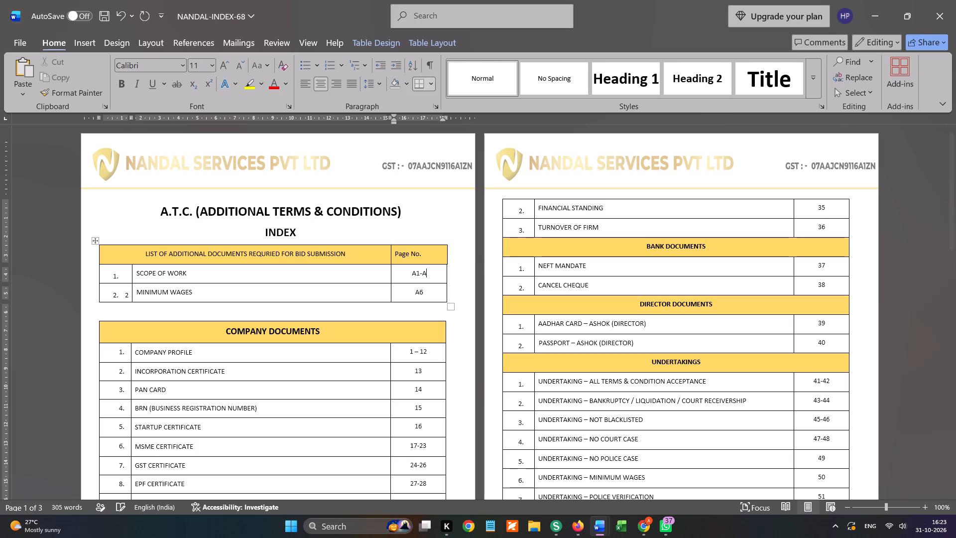
key("2")
Delete the Minimum Wages row from the index table of additional documents required for bid submission.
left_click_drag(107, 295, 400, 292)
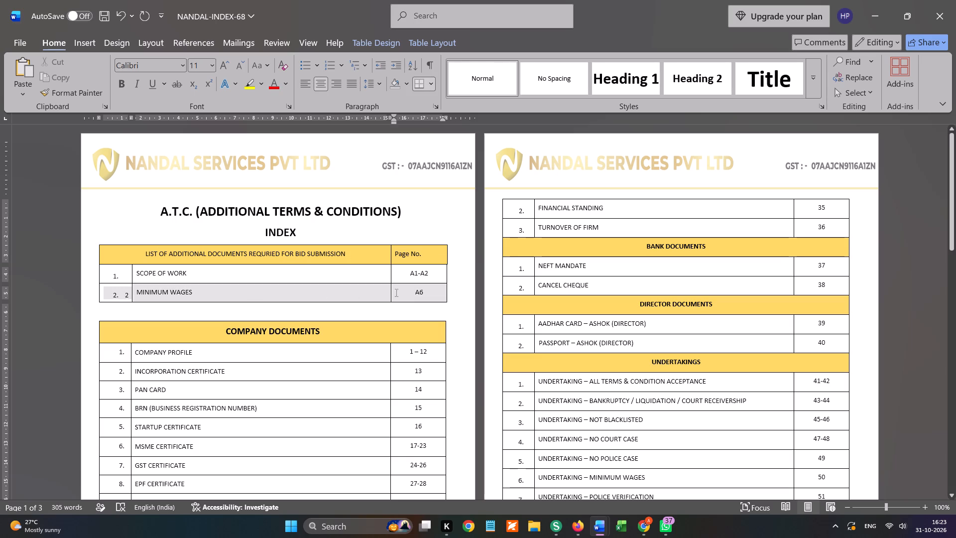
left_click_drag(400, 292, 452, 289)
key("BackSpace")
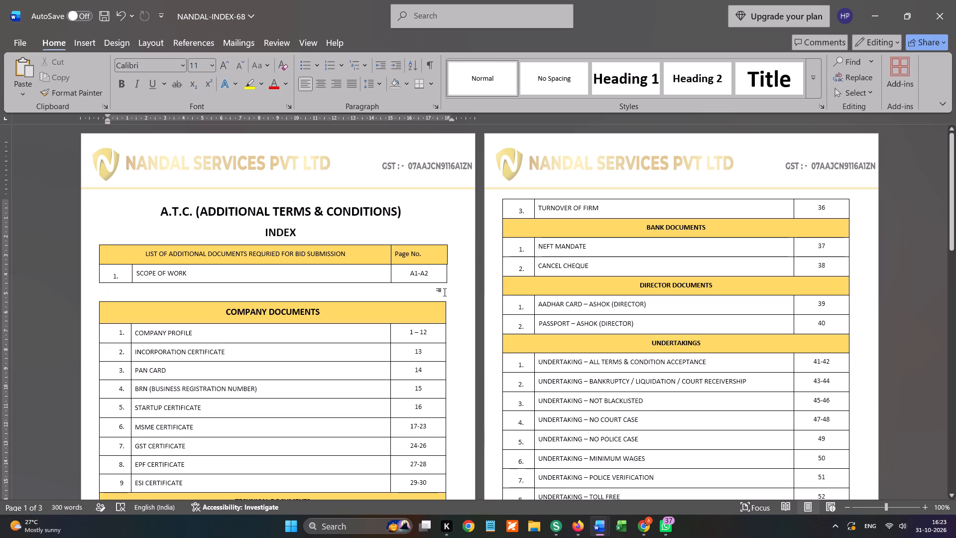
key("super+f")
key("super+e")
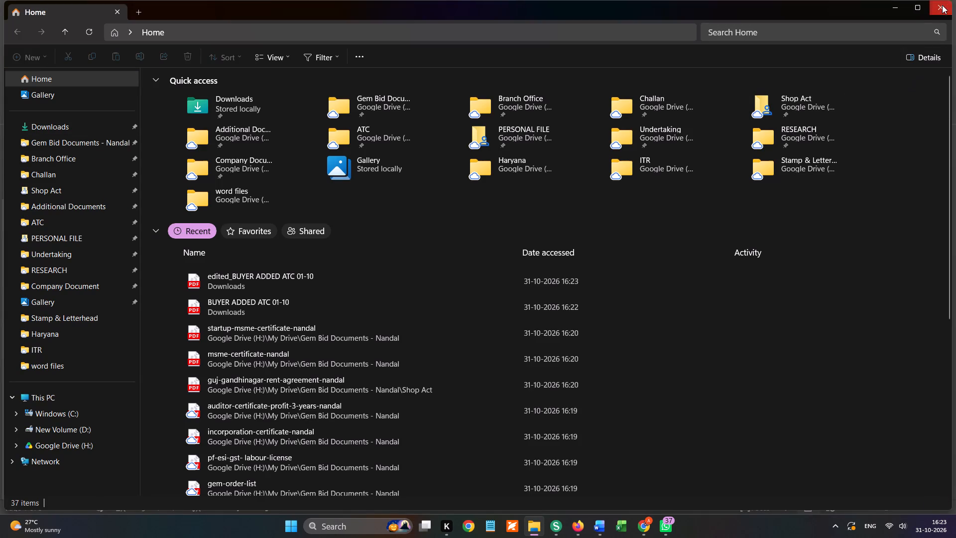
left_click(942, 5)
Publish the index as a PDF named NANDAL-INDEX-68 in Downloads, replacing the existing file.
key("alt+f")
type("EA")
scroll(35, 150, "up", 5)
left_click(62, 119)
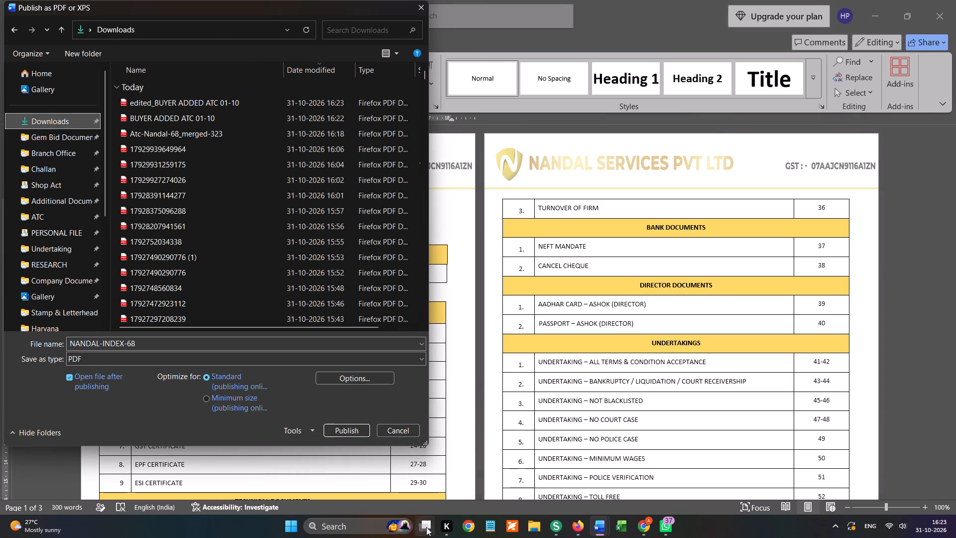
left_click(359, 436)
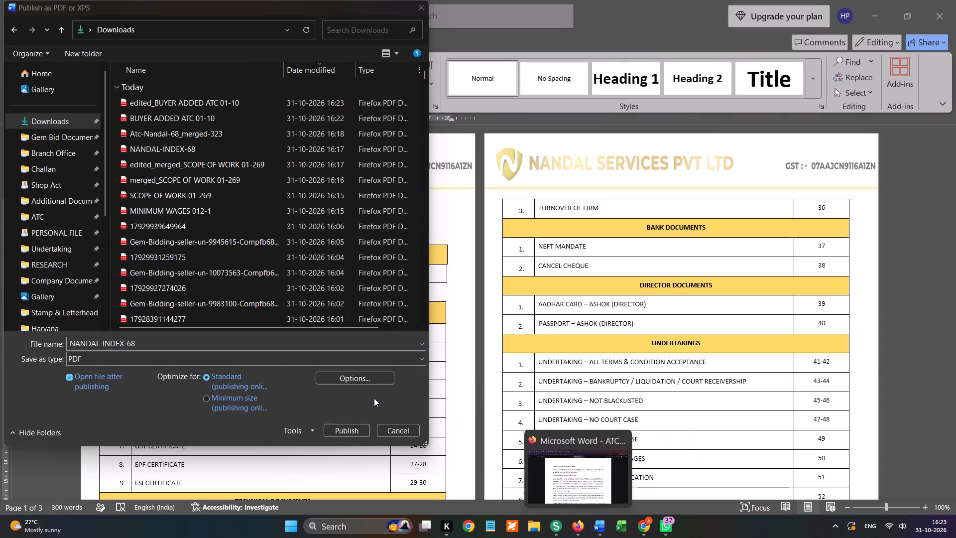
left_click(73, 124)
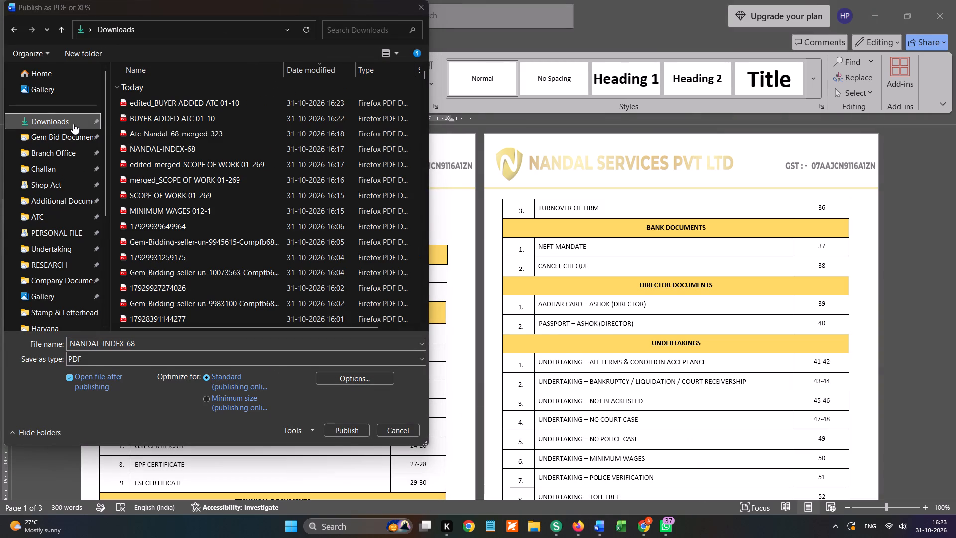
left_click(352, 427)
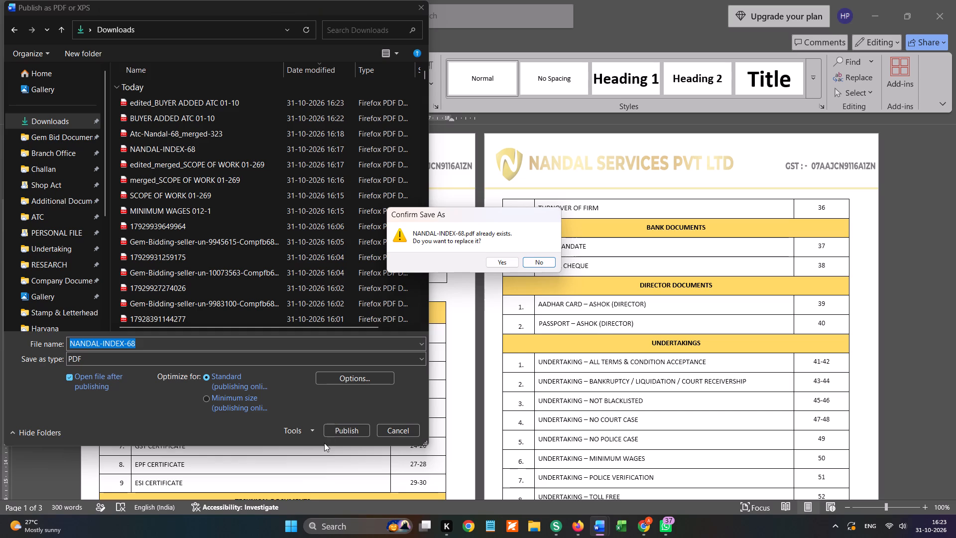
left_click(506, 263)
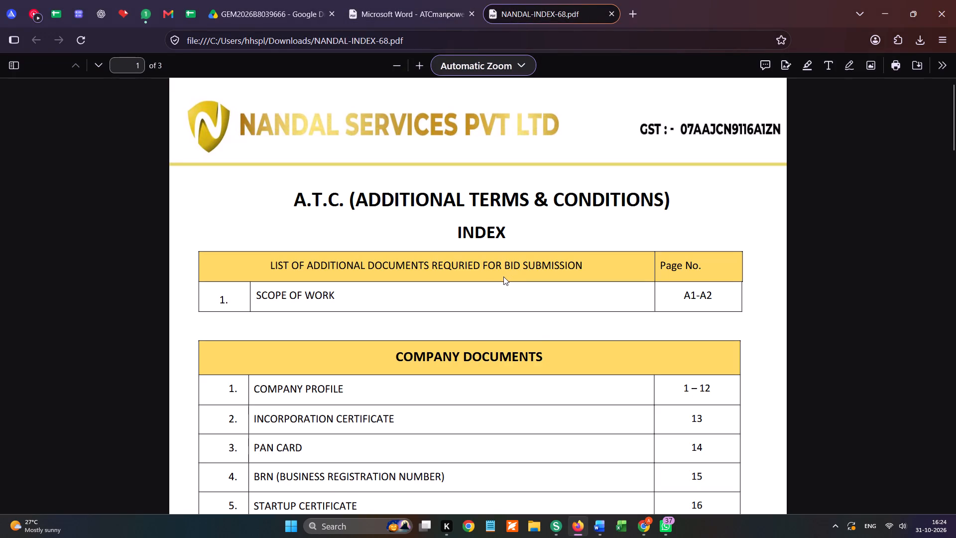
Start a new iLovePDF merge with NANDAL-INDEX-68 and edited_BUYER ADDED ATC 01-10 from the Downloads folder.
left_click(121, 6)
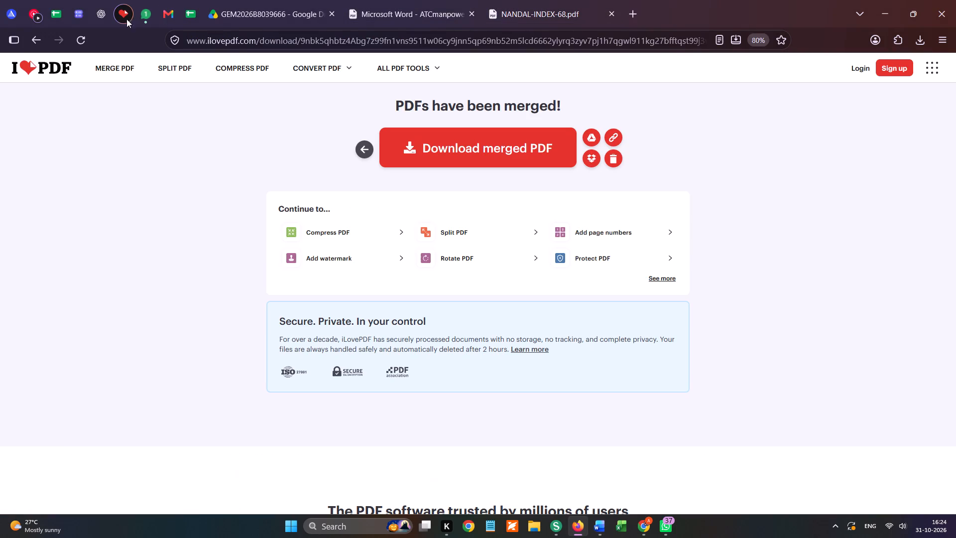
left_click(123, 65)
left_click(480, 178)
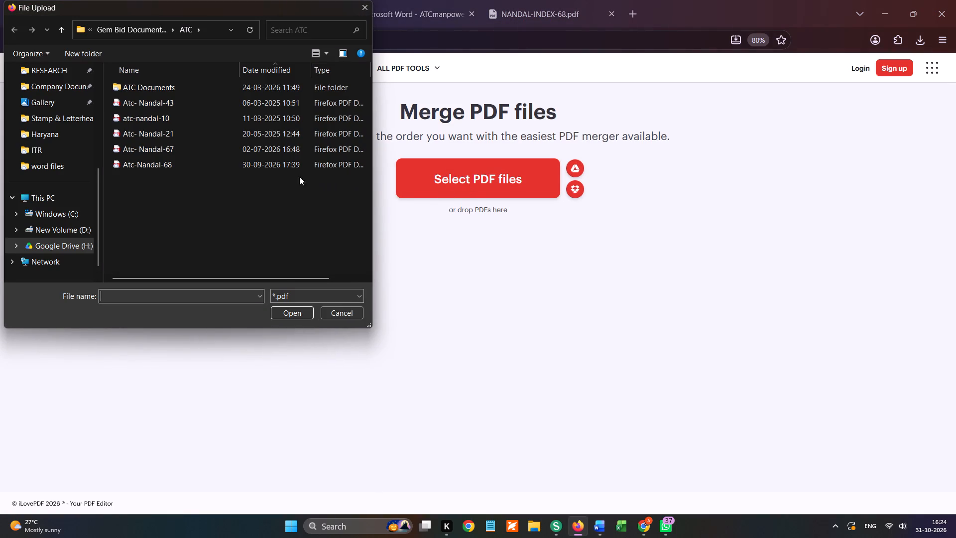
scroll(140, 148, "up", 4)
scroll(55, 124, "up", 5)
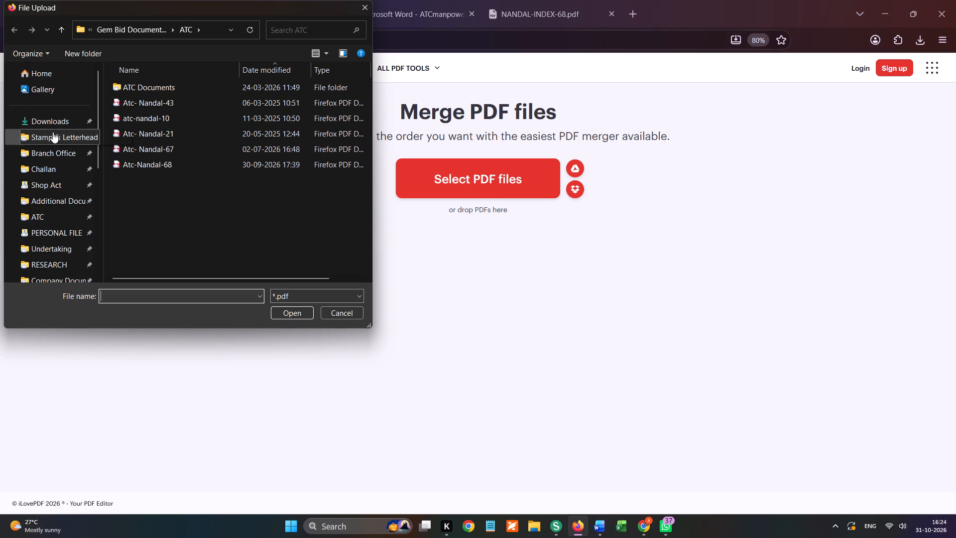
left_click(57, 124)
left_click(168, 110, "ctrl")
left_click(172, 103, "ctrl")
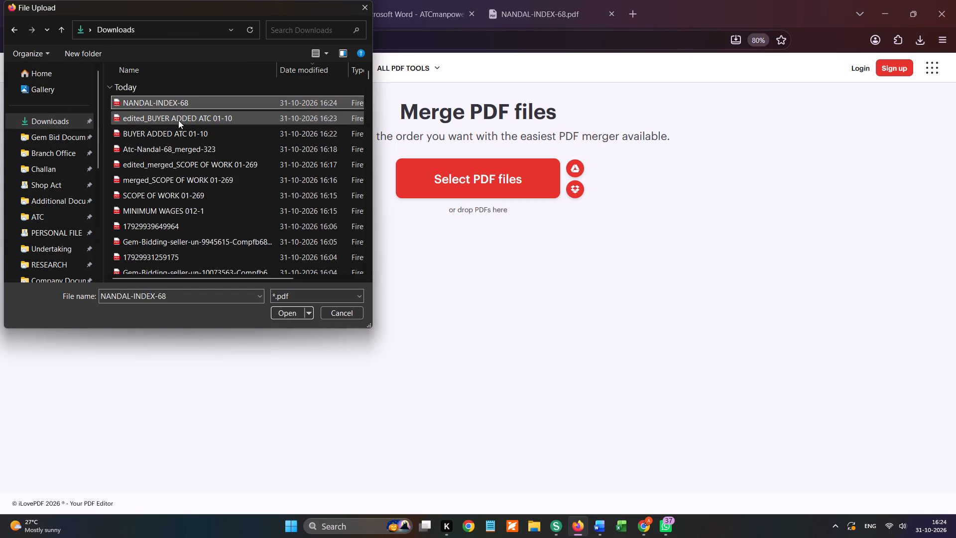
left_click(178, 120, "ctrl")
left_click(292, 307)
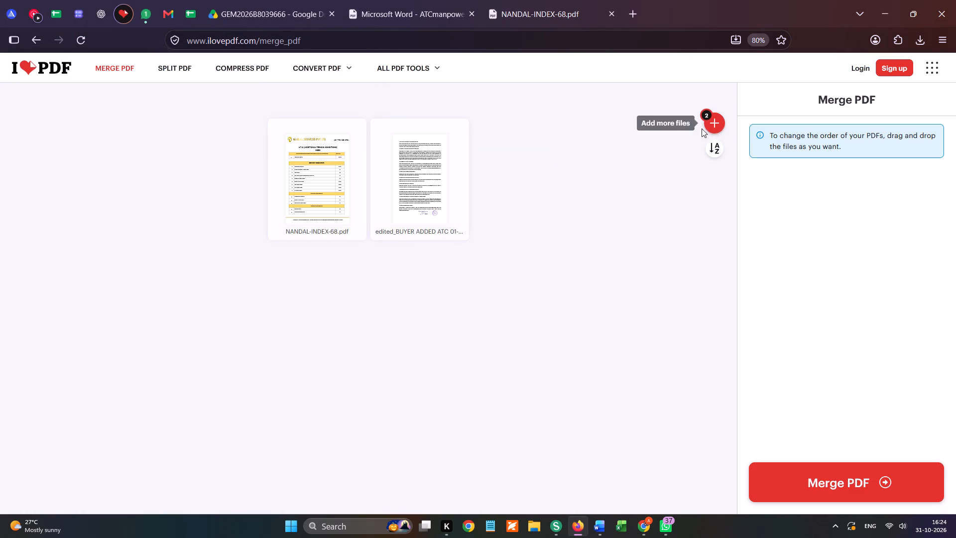
Add Atc- Nandal-67 from the ATC folder of Nandal's Gem Bid Documents to the merge.
left_click(716, 122)
scroll(53, 152, "up", 6)
left_click(71, 124)
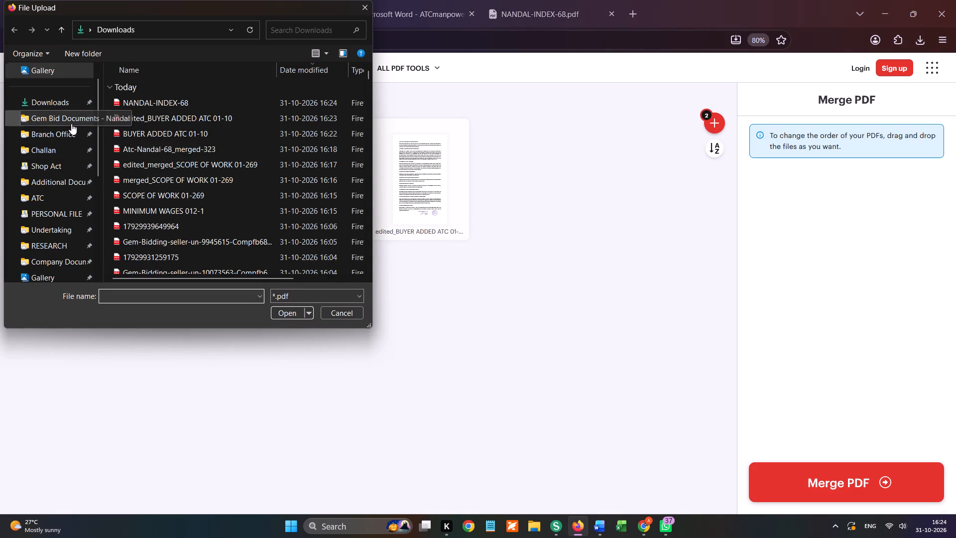
double_click(147, 104)
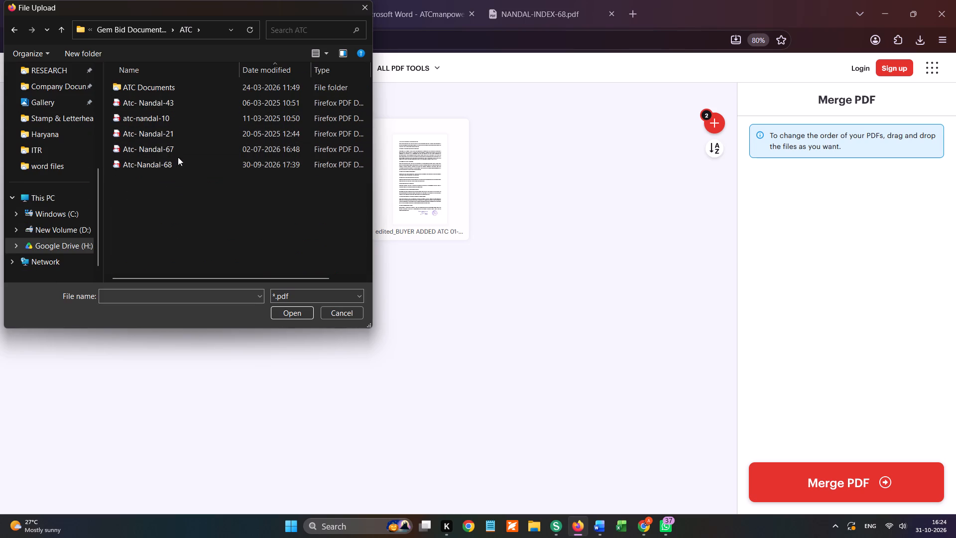
double_click(180, 151)
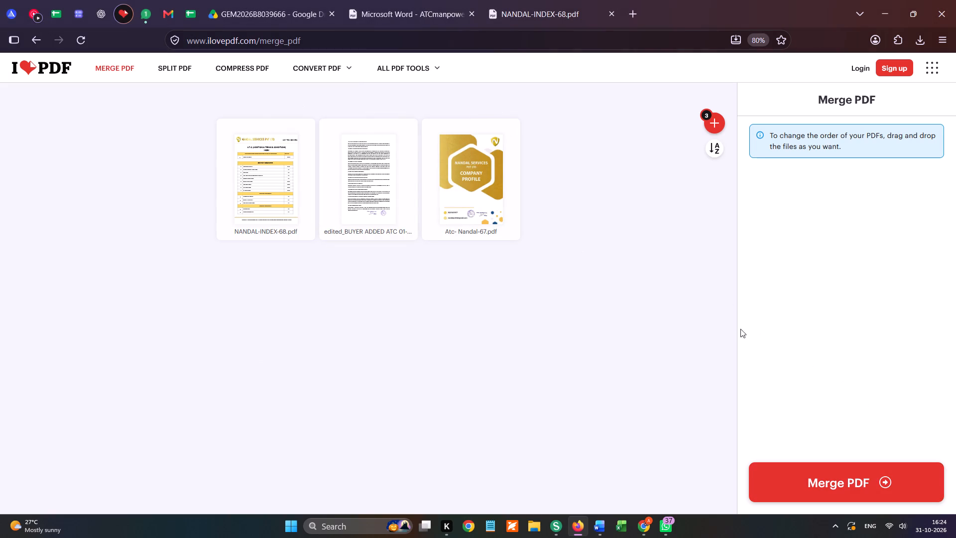
Check the REQUIRED DOCUMENTS PDF in the bid's Google Drive folder and glance at the tender tracking spreadsheet.
left_click(244, 3)
double_click(155, 205)
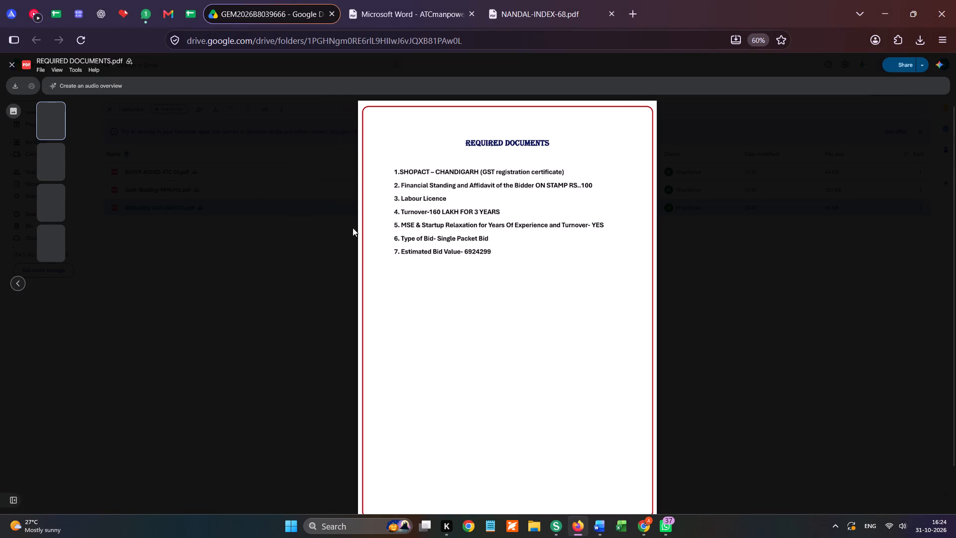
left_click(326, 219)
left_click(181, 16)
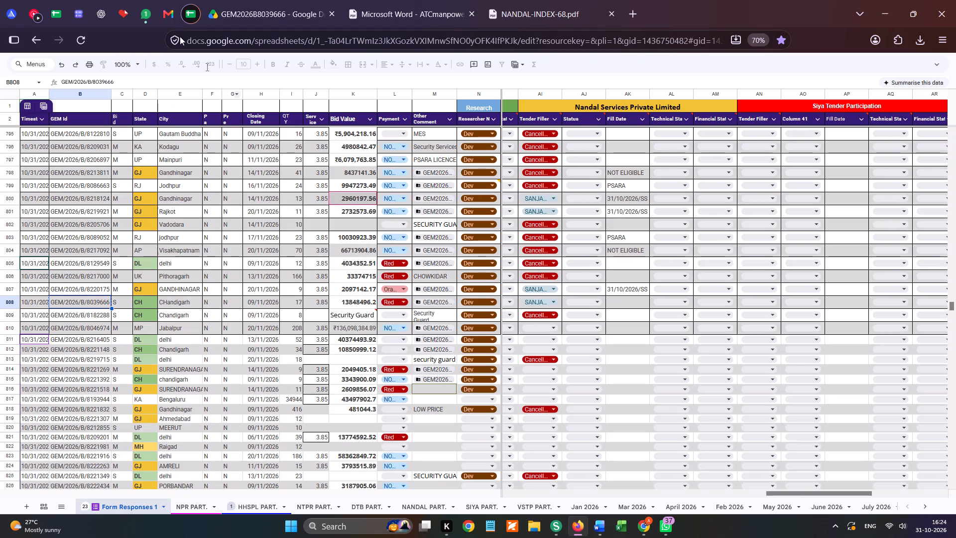
Return to iLovePDF, merge the index, signed ATC and company documents into one PDF, and download it.
left_click(117, 9)
left_click(886, 493)
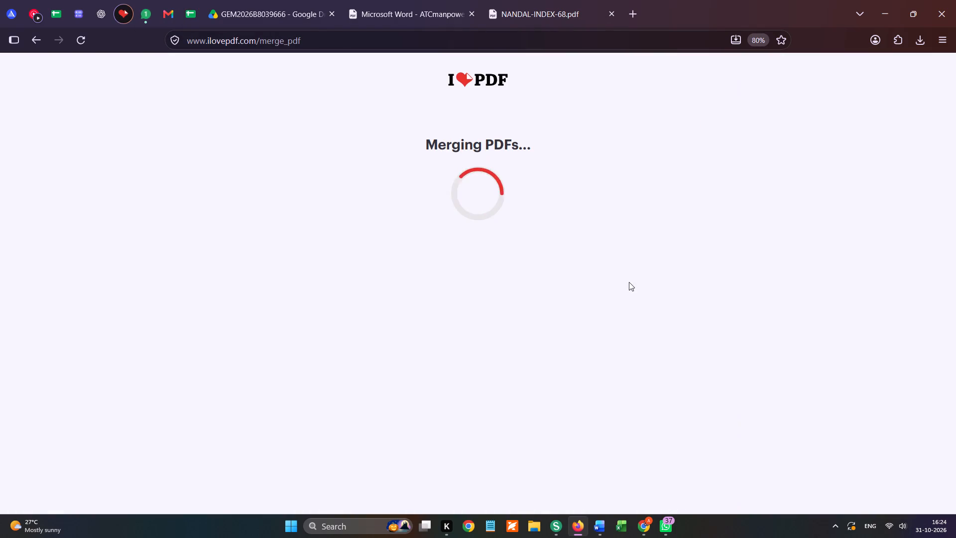
left_click(503, 147)
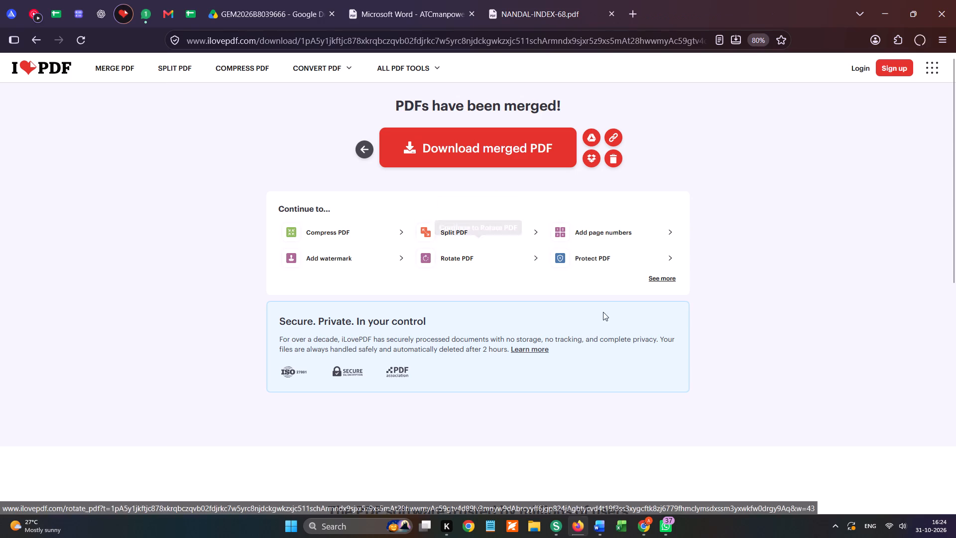
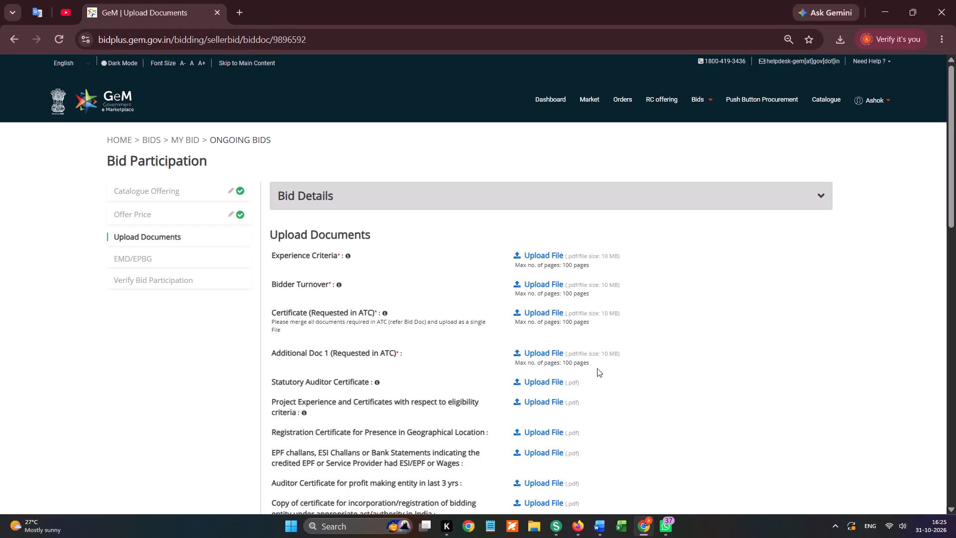
Upload experience-criteria-nandal from the Gem Bid Documents - Nandal folder as the Experience Criteria document.
left_click(560, 255)
scroll(96, 221, "up", 5)
left_click(81, 193)
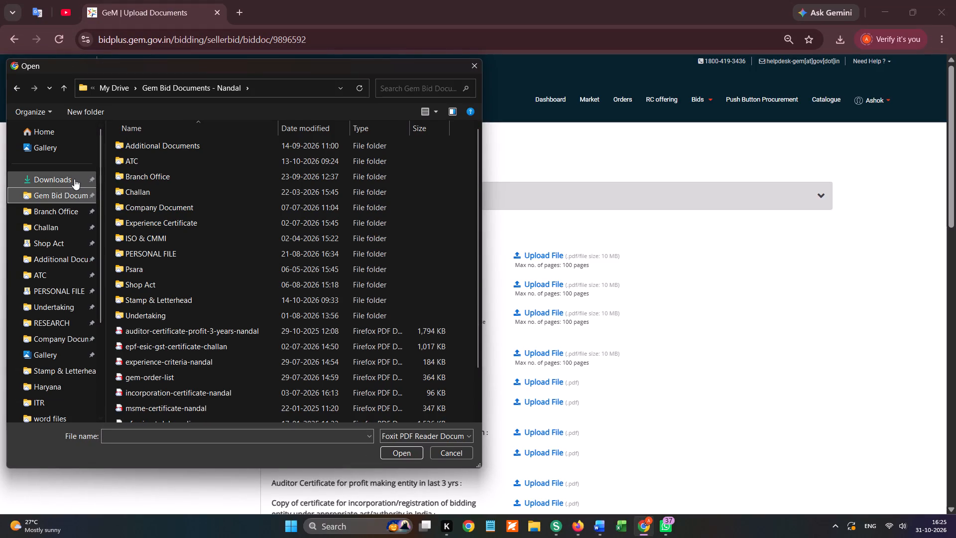
left_click(74, 179)
left_click(75, 196)
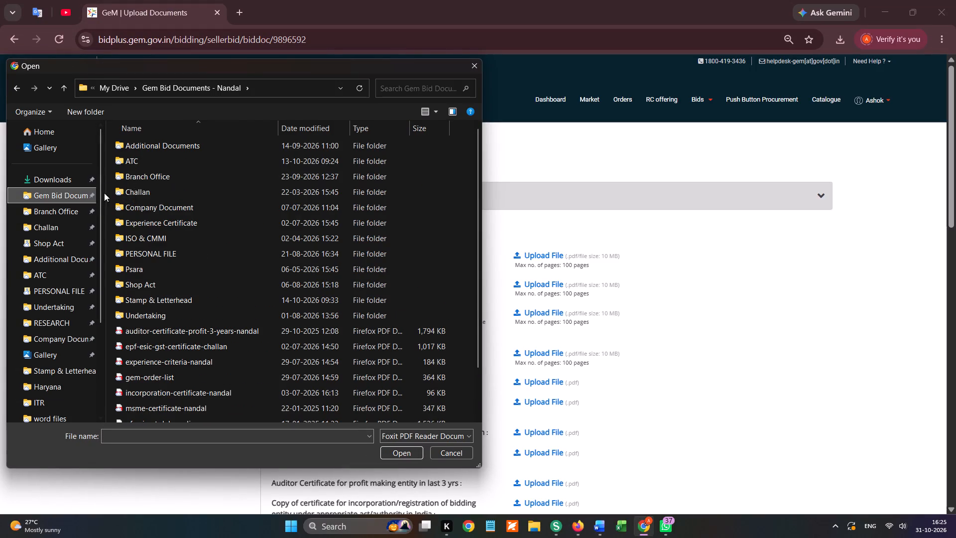
double_click(173, 360)
key("Tab")
key("alt+Tab")
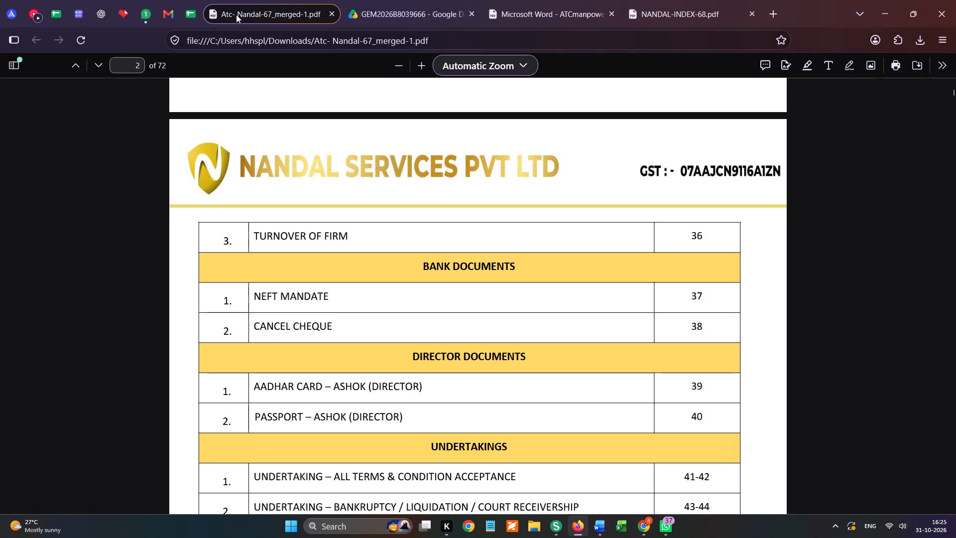
key("alt+Tab")
Upload turnover-certificate-nandal from the Gem Bid Documents - Nandal folder as the Bidder Turnover document.
left_click(556, 280)
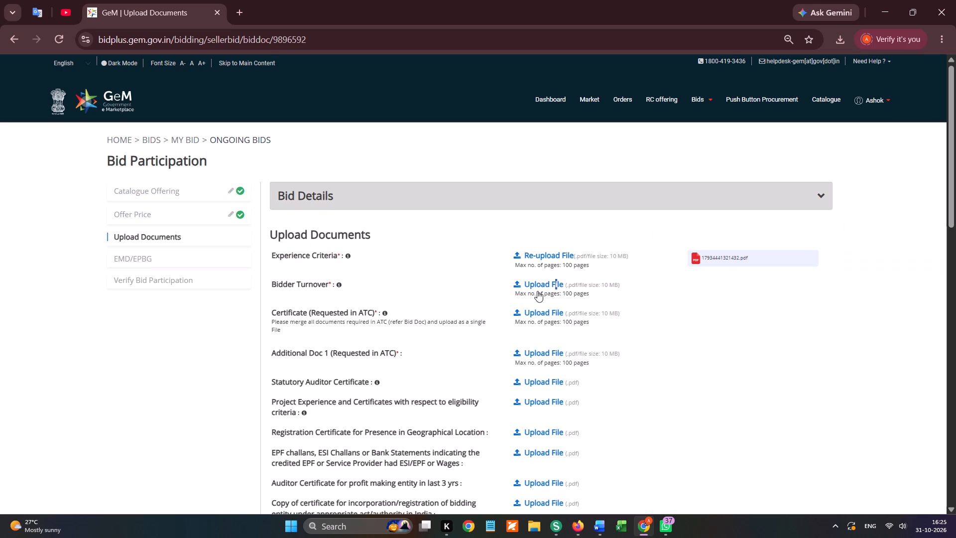
left_click(540, 291)
scroll(174, 330, "down", 5)
double_click(156, 412)
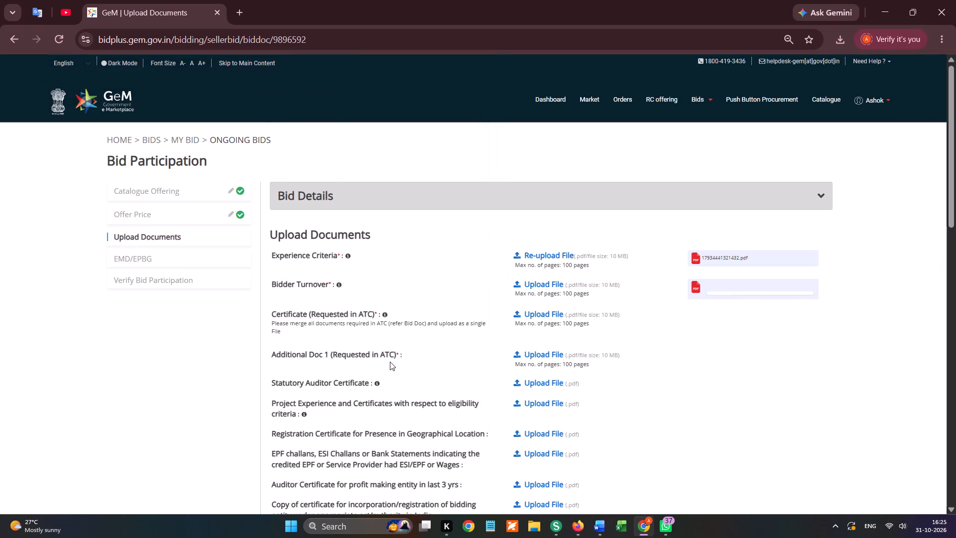
Upload the ATC document PDF from the Downloads folder for Certificate (Requested in ATC).
left_click(553, 316)
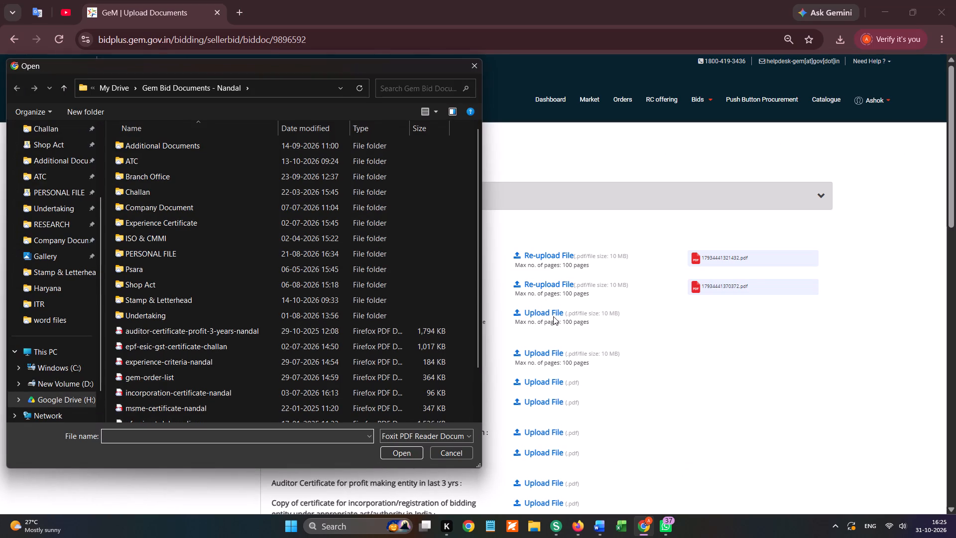
scroll(36, 161, "up", 6)
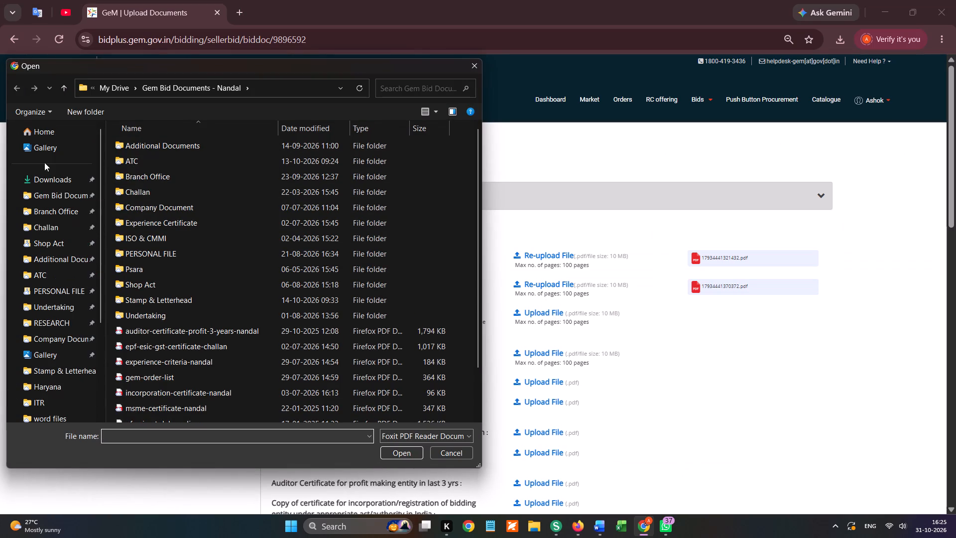
left_click(62, 193)
left_click(69, 182)
double_click(212, 158)
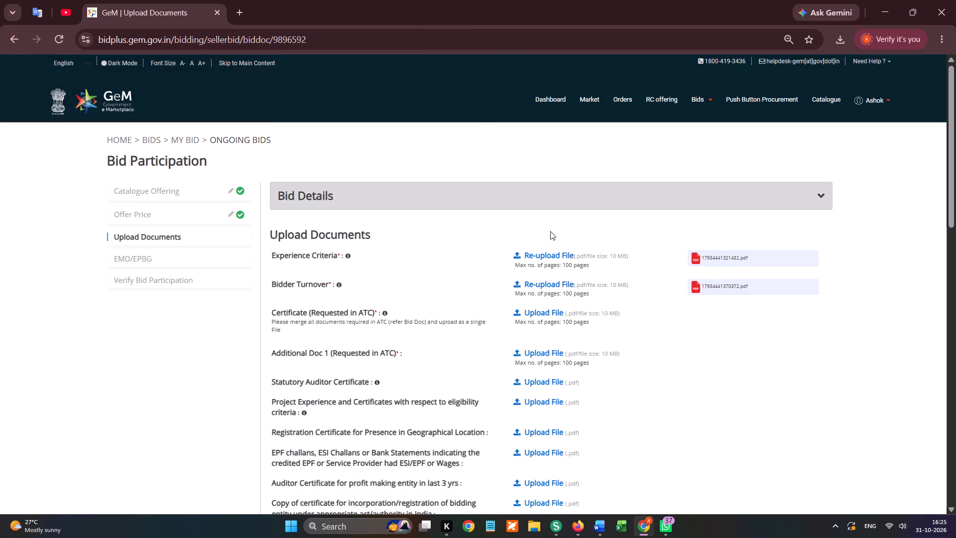
Upload gst-clearance-certificate-nandal from the Additional Documents folder as Additional Doc 1 (Requested in ATC).
scroll(681, 254, "down", 1)
left_click(558, 176)
scroll(64, 207, "up", 5)
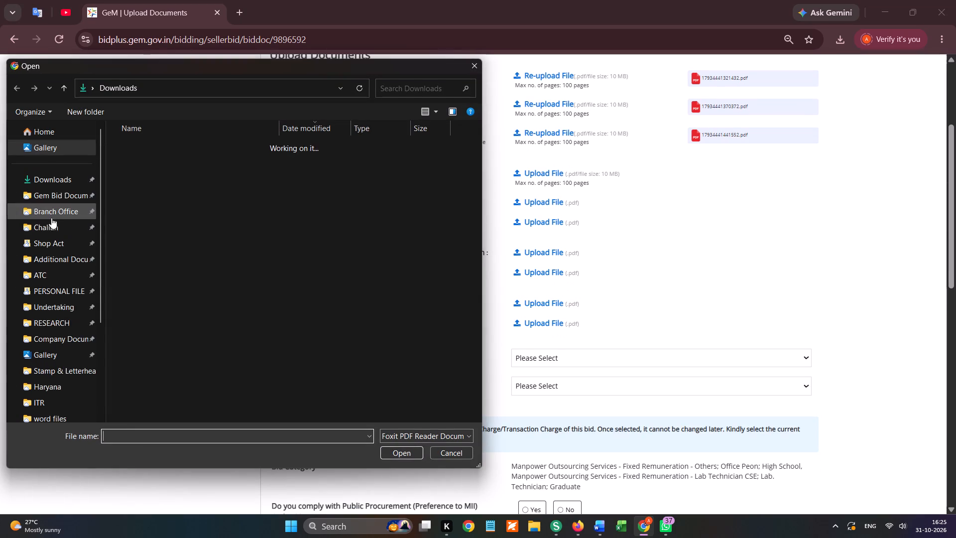
left_click(59, 254)
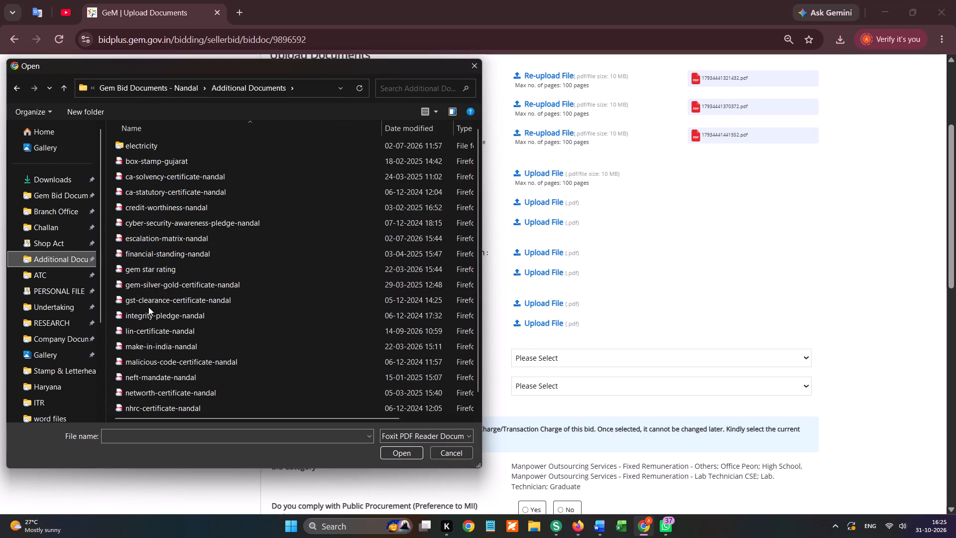
double_click(149, 305)
Upload statutory-auditor-certificate-nandal from the Gem Bid Documents - Nandal folder as the Statutory Auditor Certificate.
left_click(552, 205)
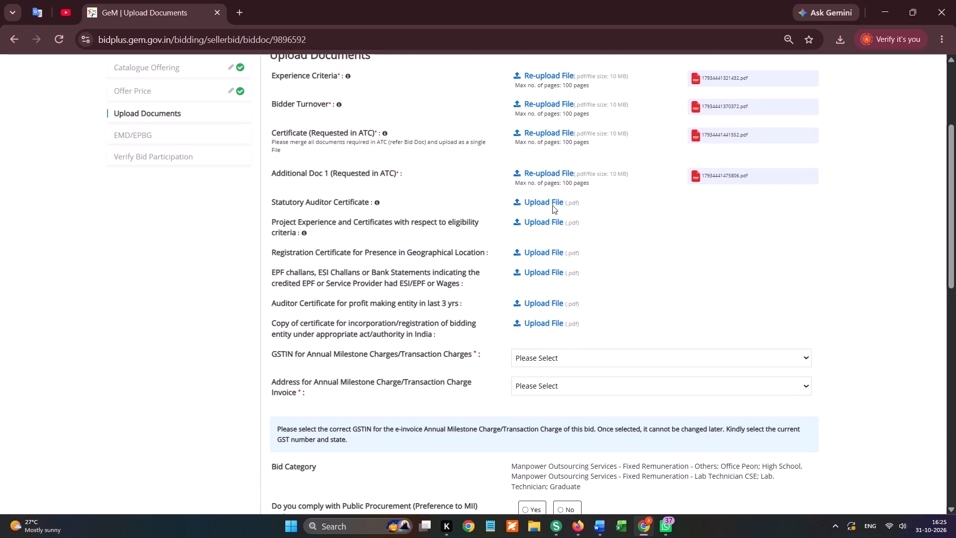
scroll(68, 228, "up", 6)
left_click(70, 186)
left_click(80, 189)
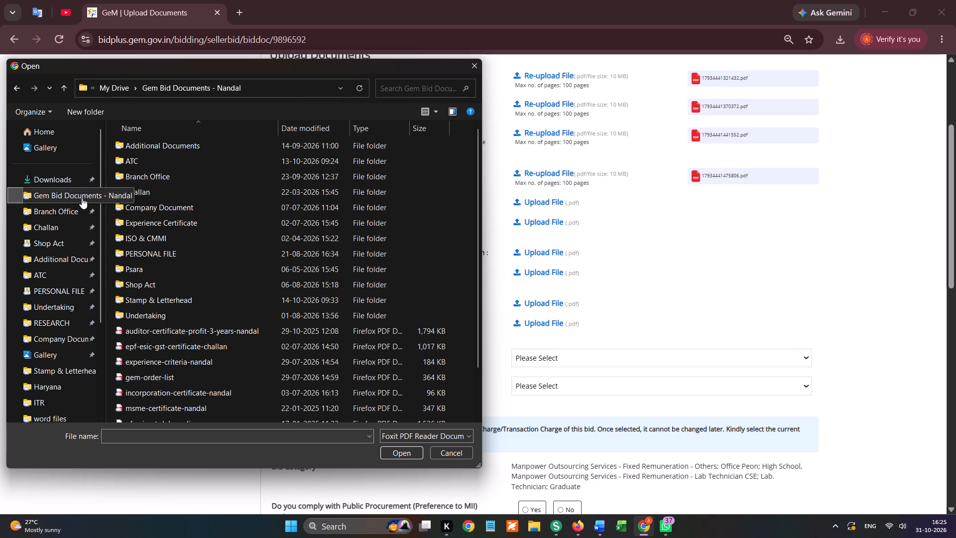
scroll(189, 309, "down", 6)
double_click(162, 398)
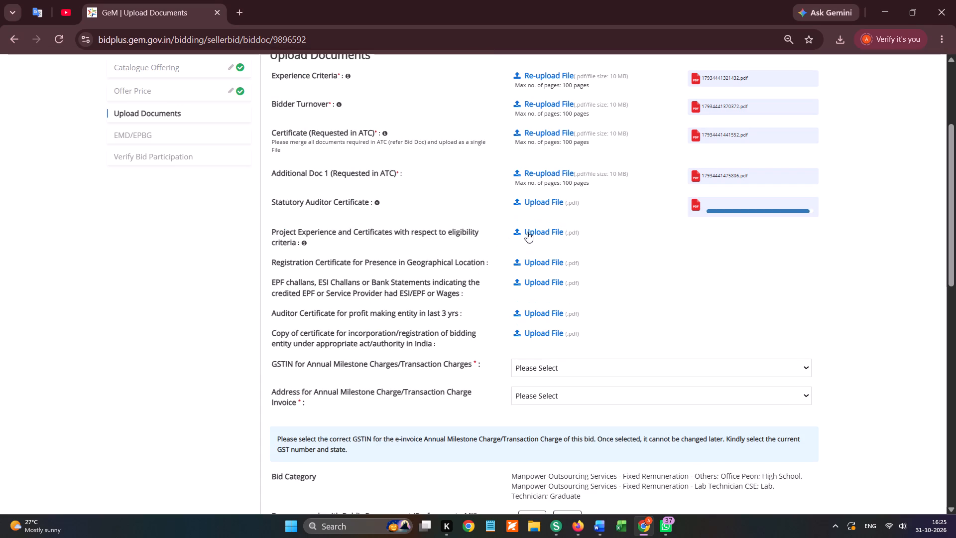
Upload gem-order-list from the Gem Bid Documents - Nandal folder for Project Experience and Certificates with respect to eligibility criteria.
left_click(535, 229)
scroll(71, 266, "down", 6)
scroll(46, 191, "up", 6)
left_click(77, 196)
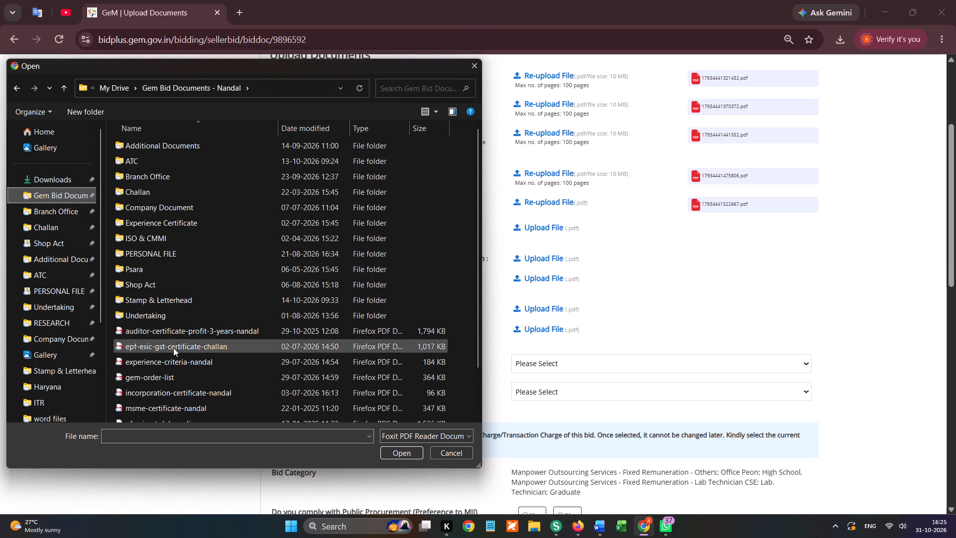
scroll(172, 358, "down", 7)
left_click(166, 324)
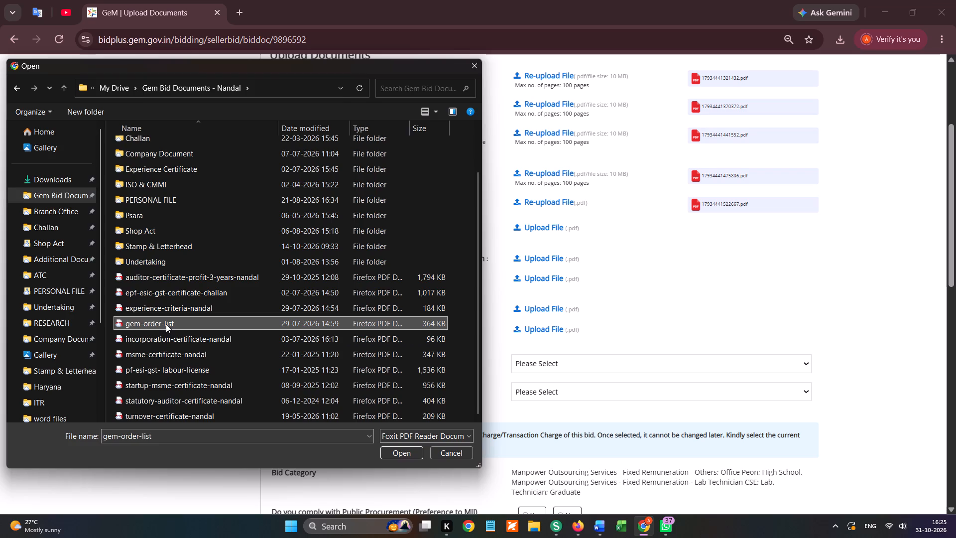
double_click(166, 324)
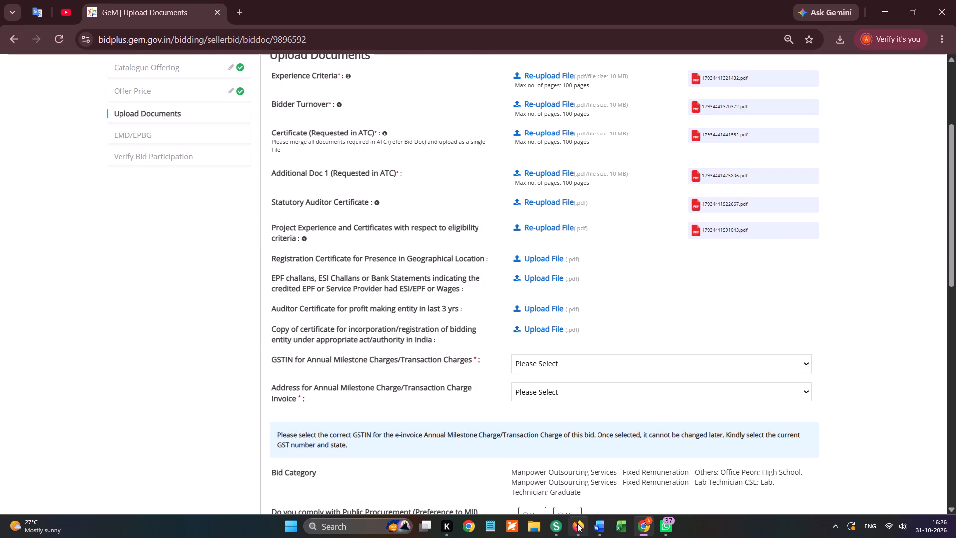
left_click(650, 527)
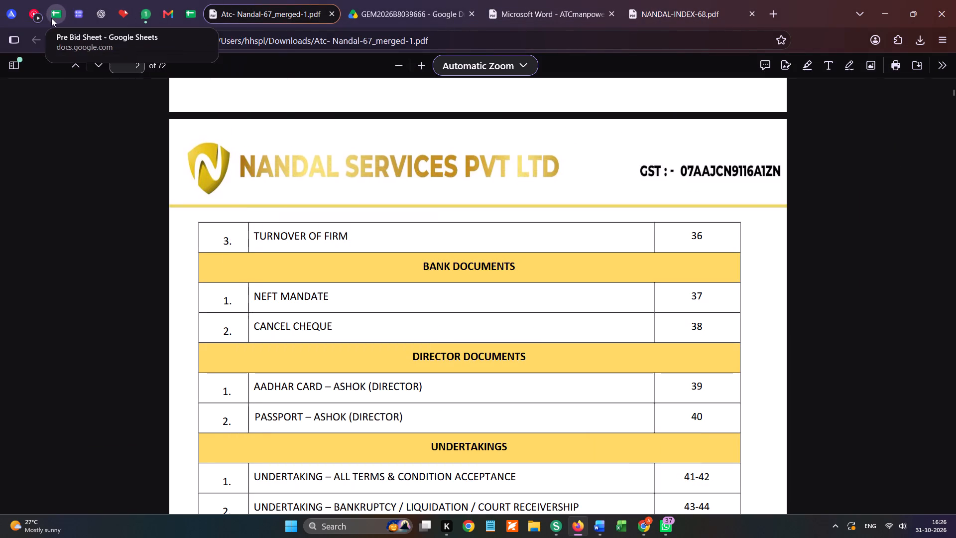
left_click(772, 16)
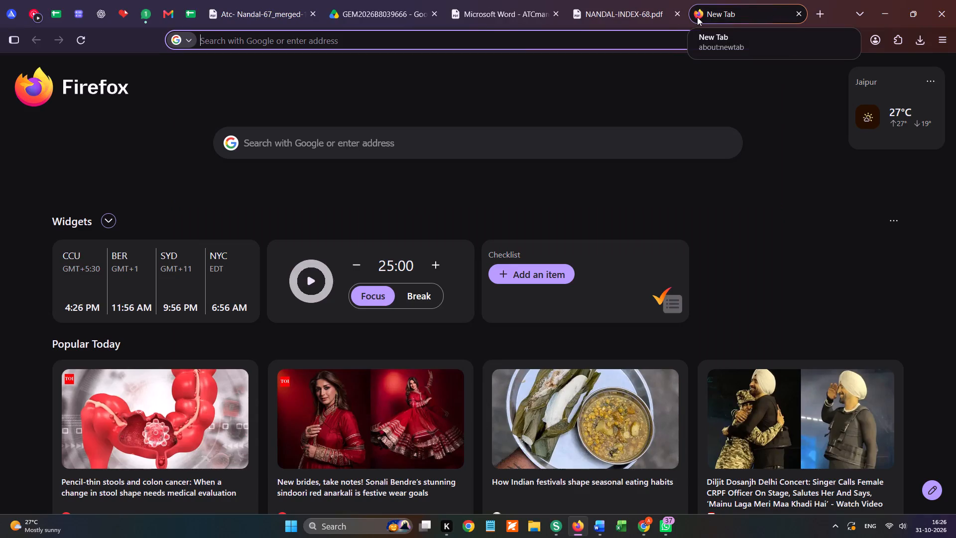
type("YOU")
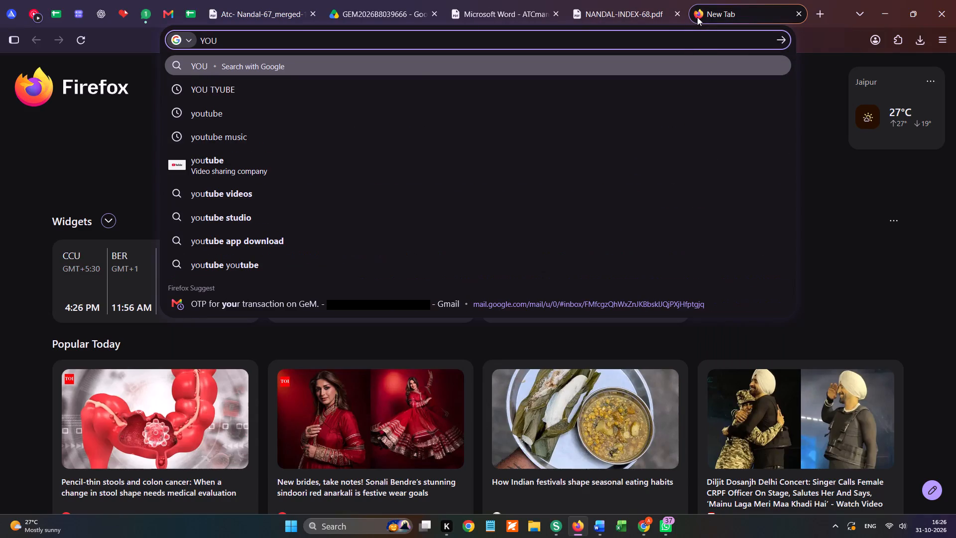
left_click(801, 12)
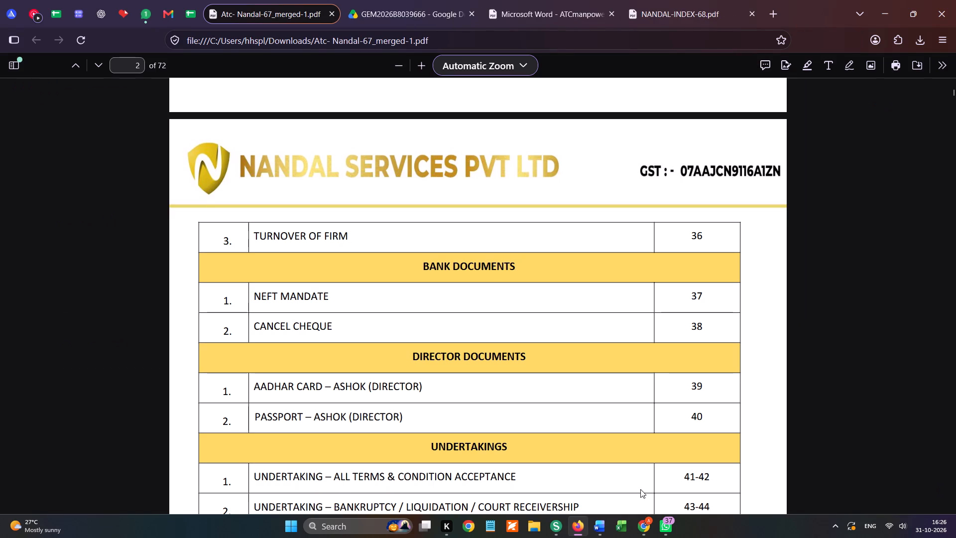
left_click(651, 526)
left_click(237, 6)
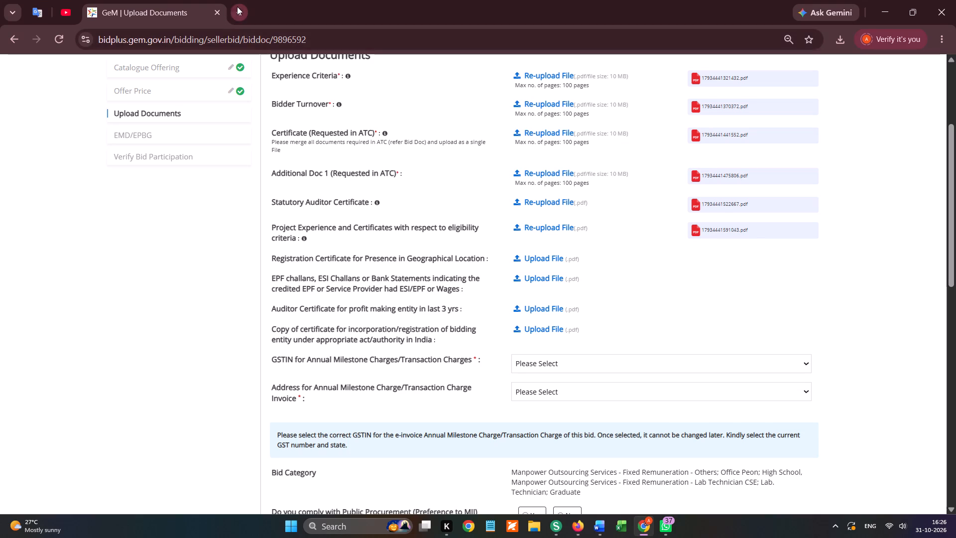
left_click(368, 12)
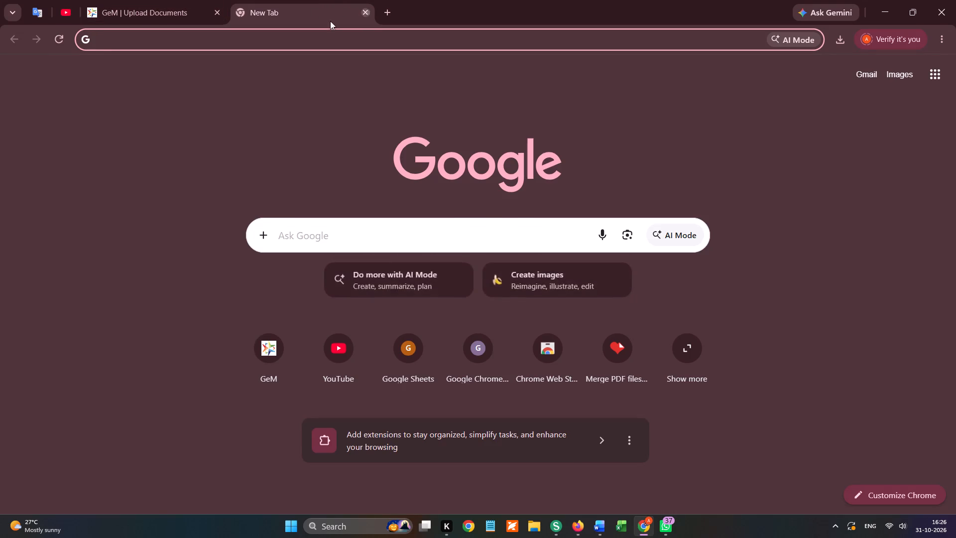
Search YouTube for "bhala bura hai jaisa bhi hai mera pati mera devta hai" and play the T-Series full song from Naseeb Apna Apna.
left_click(71, 9)
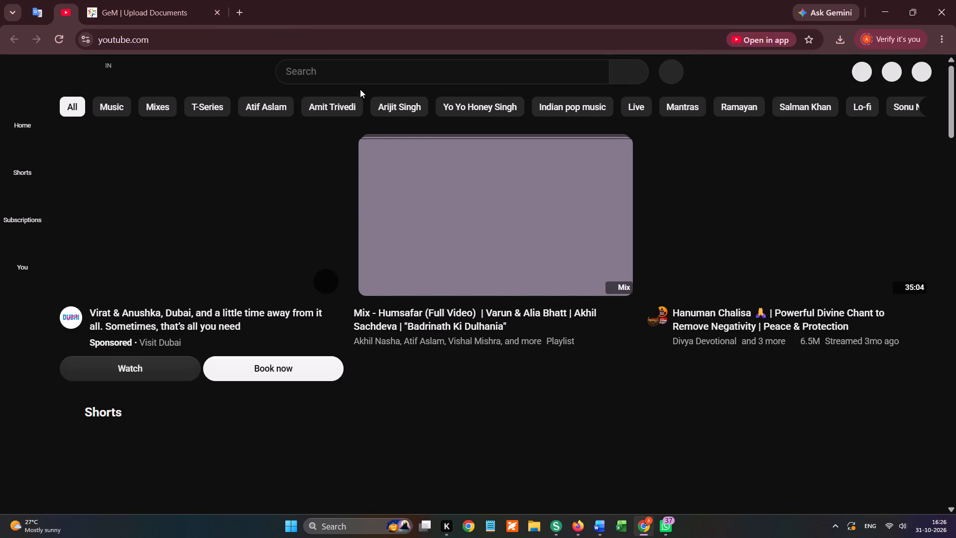
left_click(361, 77)
type("BHALA")
key("space")
type("BURA HAI")
key("space")
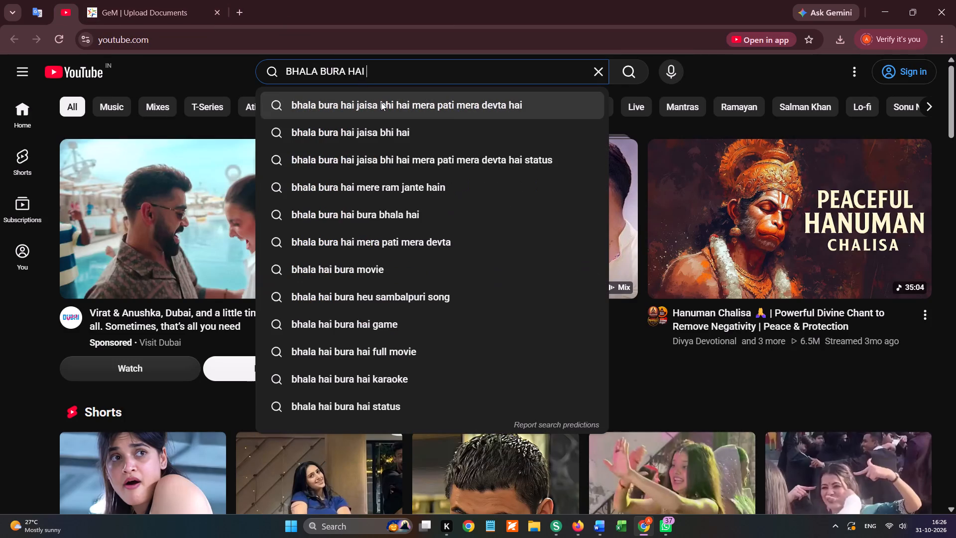
left_click(382, 102)
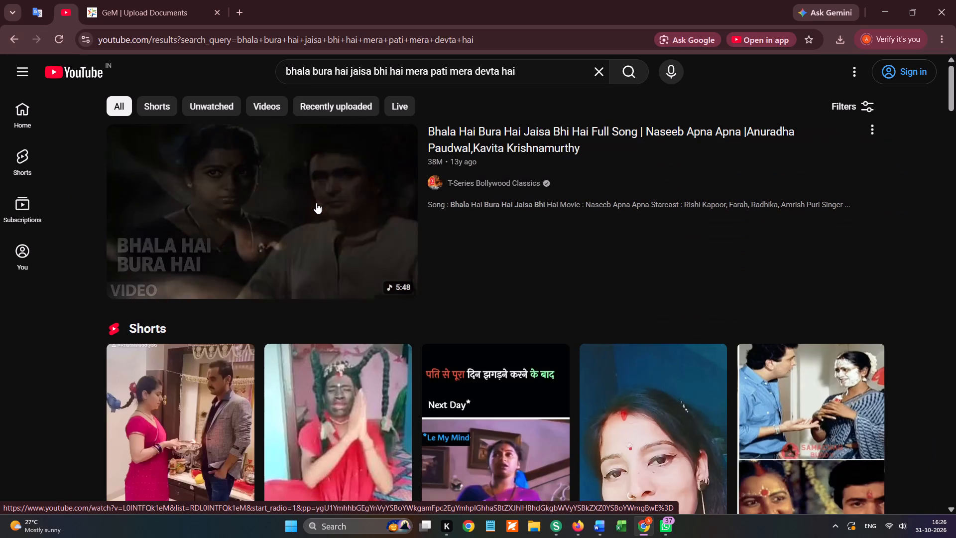
left_click(316, 203)
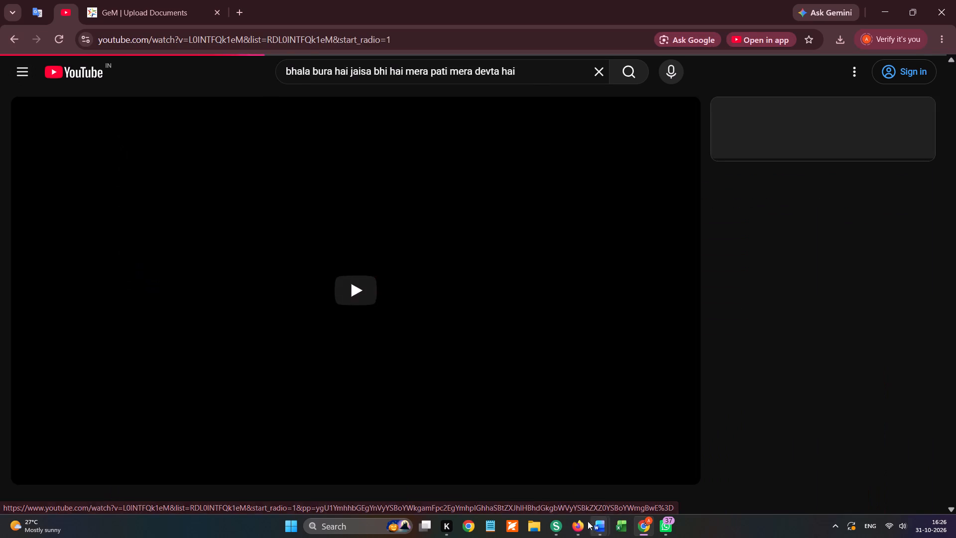
Lower the system volume to about 30 and return to the YouTube video in Chrome.
left_click(579, 522)
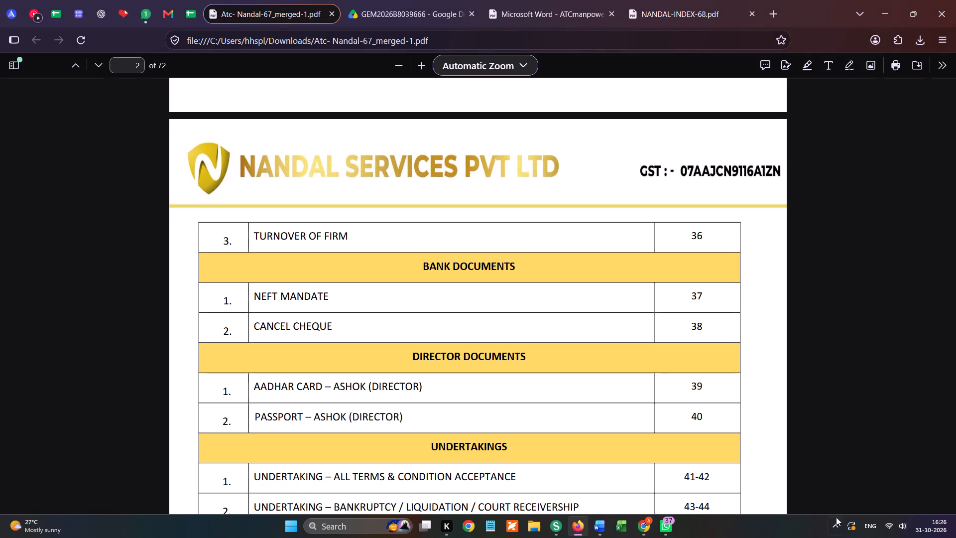
left_click(888, 530)
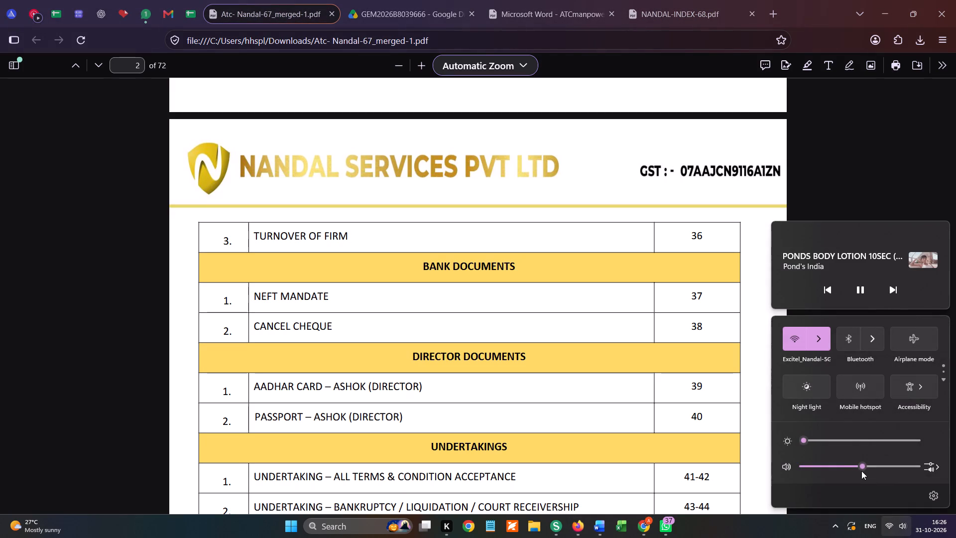
left_click_drag(861, 467, 832, 466)
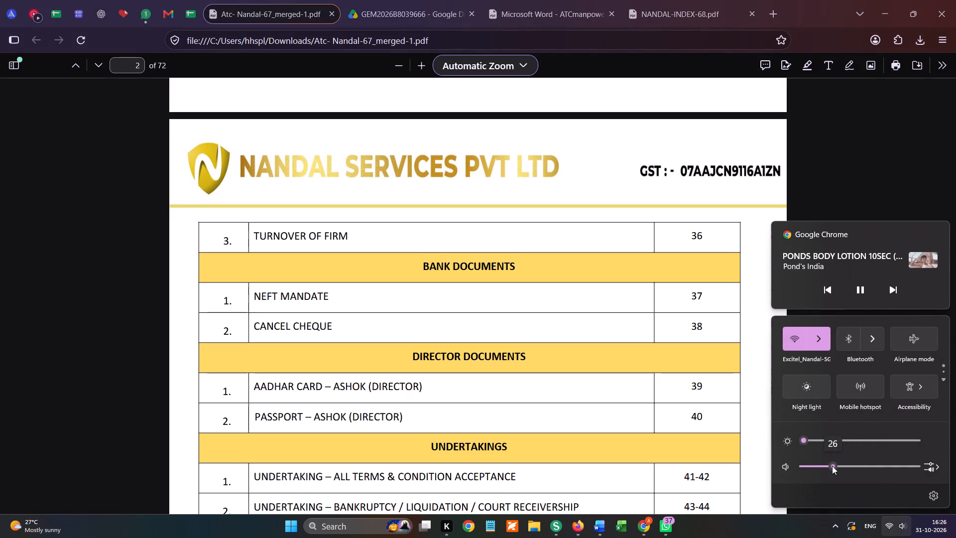
left_click_drag(832, 466, 833, 466)
left_click_drag(833, 466, 836, 466)
left_click_drag(836, 466, 836, 466)
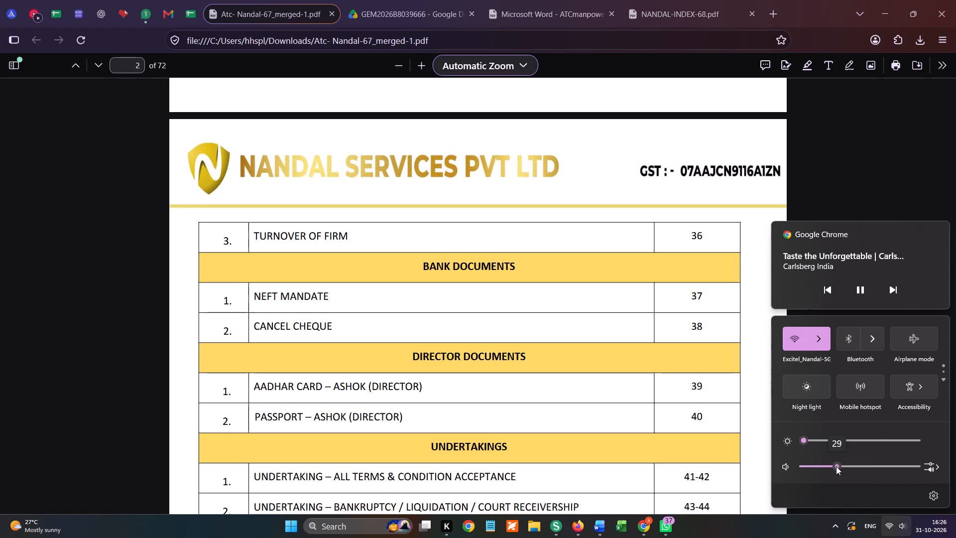
left_click_drag(836, 466, 837, 466)
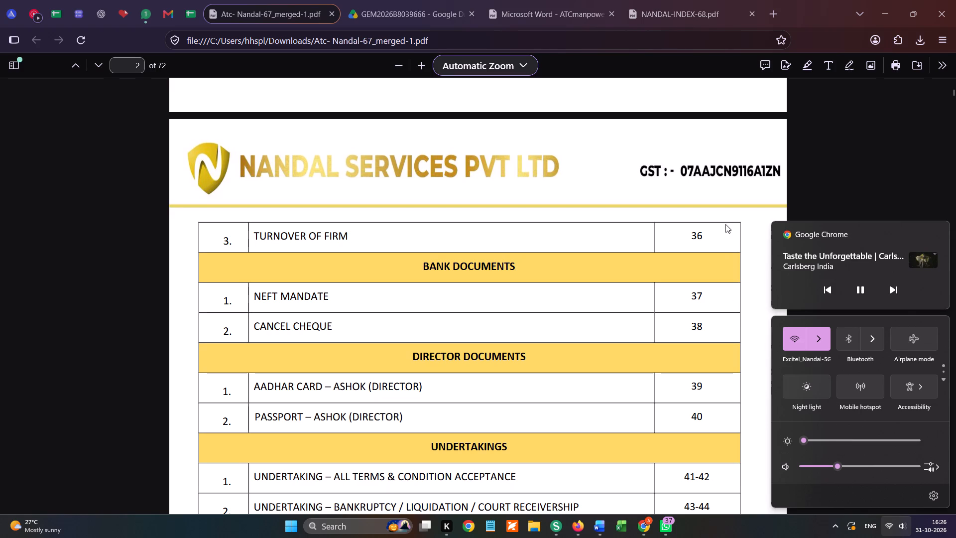
left_click(411, 0)
left_click(649, 524)
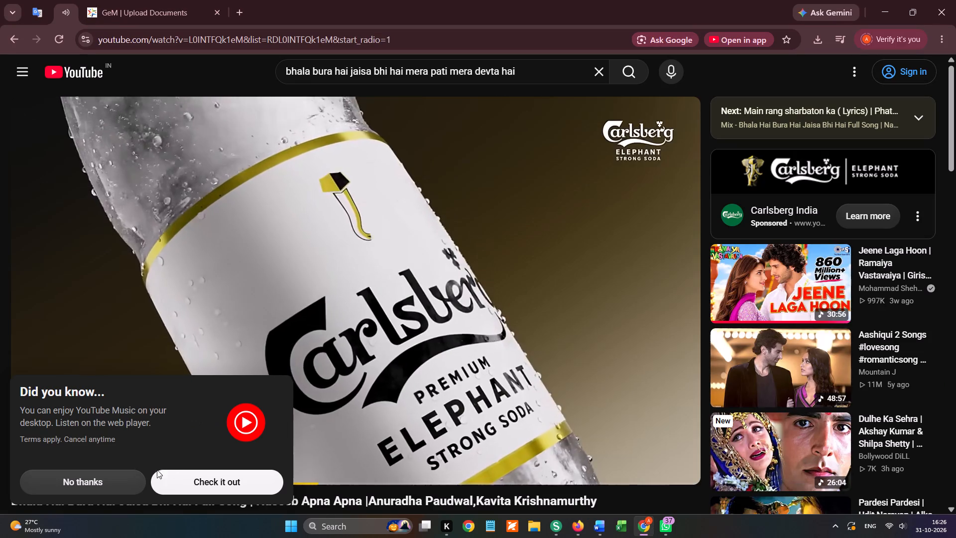
Dismiss the YouTube Music offer and return to the GeM Upload Documents page.
left_click(117, 478)
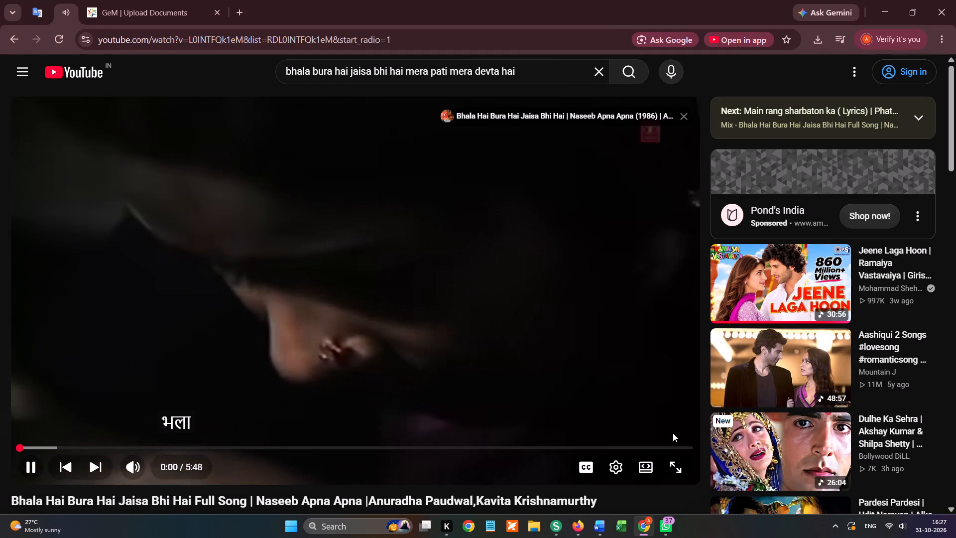
left_click(177, 0)
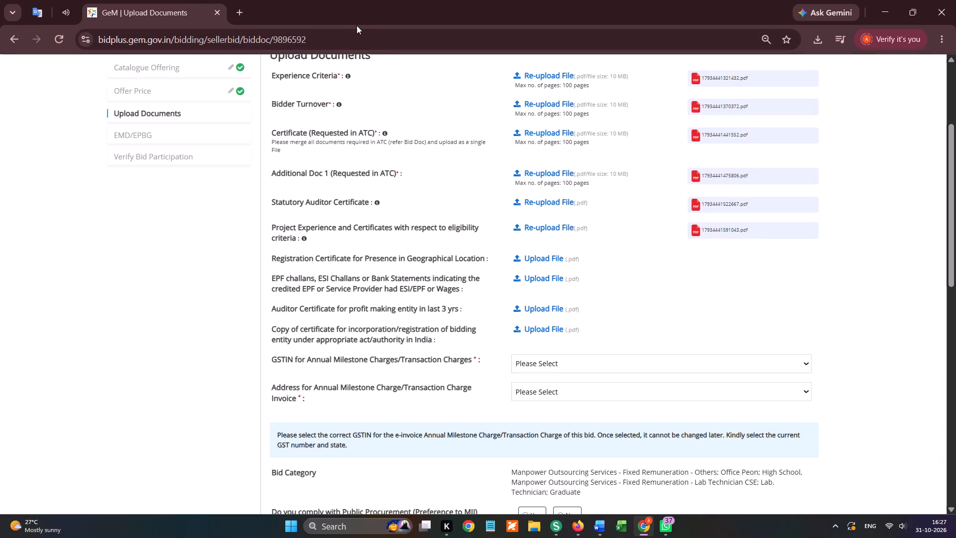
key("alt+Tab")
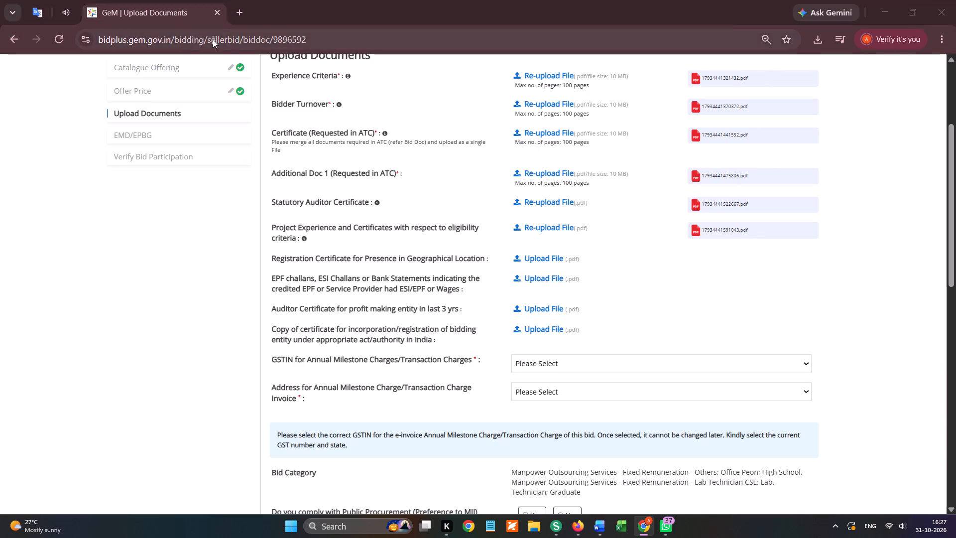
key("alt+Tab")
Upload the certificate from the Shop Act folder as the Registration Certificate for Presence in Geographical Location.
left_click(553, 260)
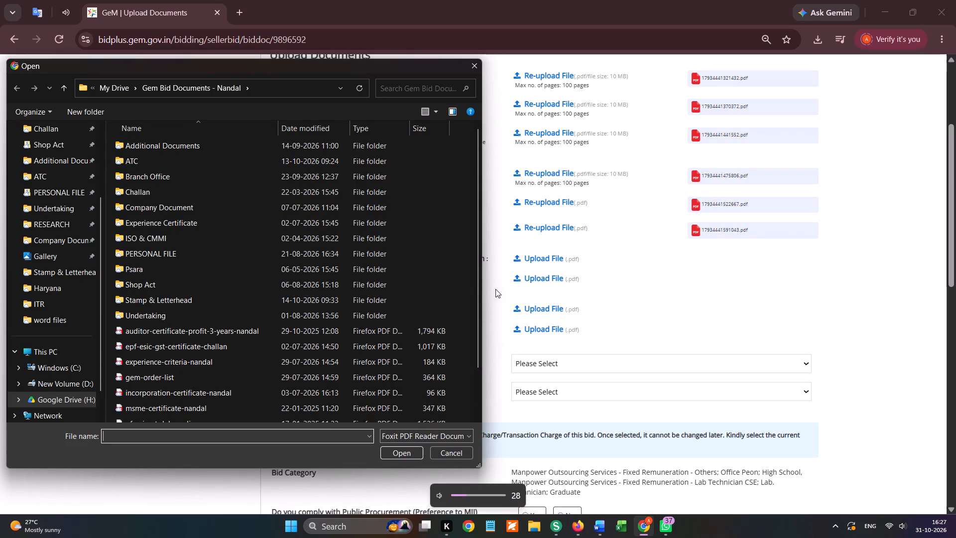
left_click(458, 453)
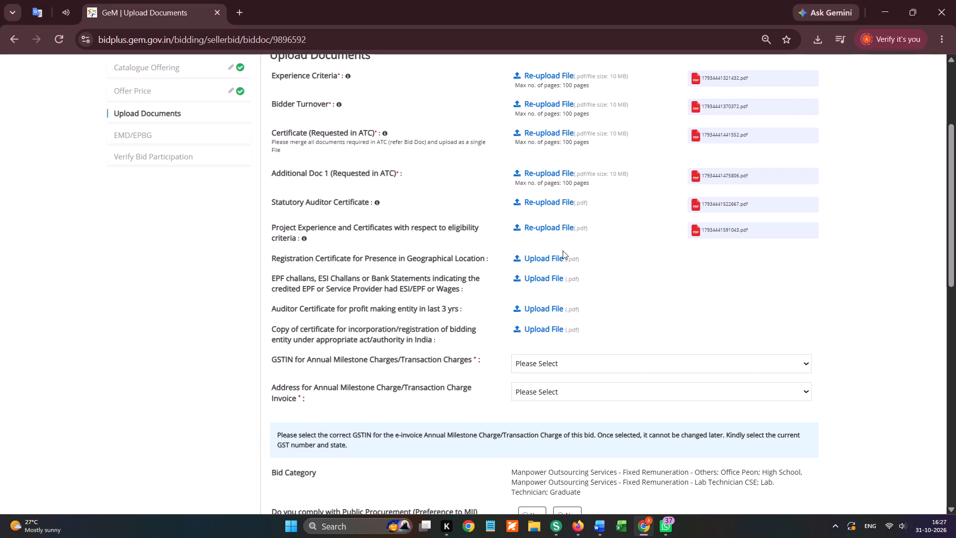
left_click(561, 251)
left_click(558, 255)
scroll(37, 230, "up", 5)
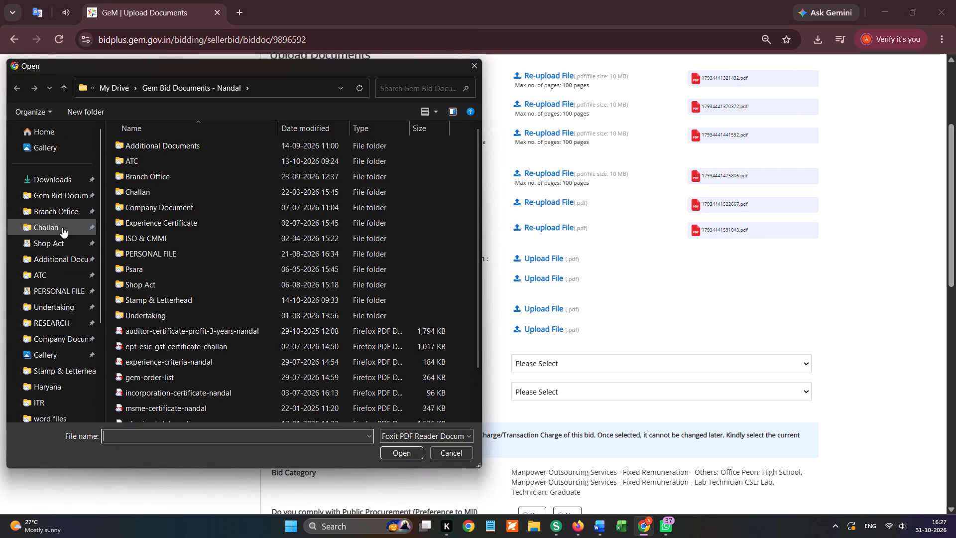
left_click(54, 249)
double_click(149, 190)
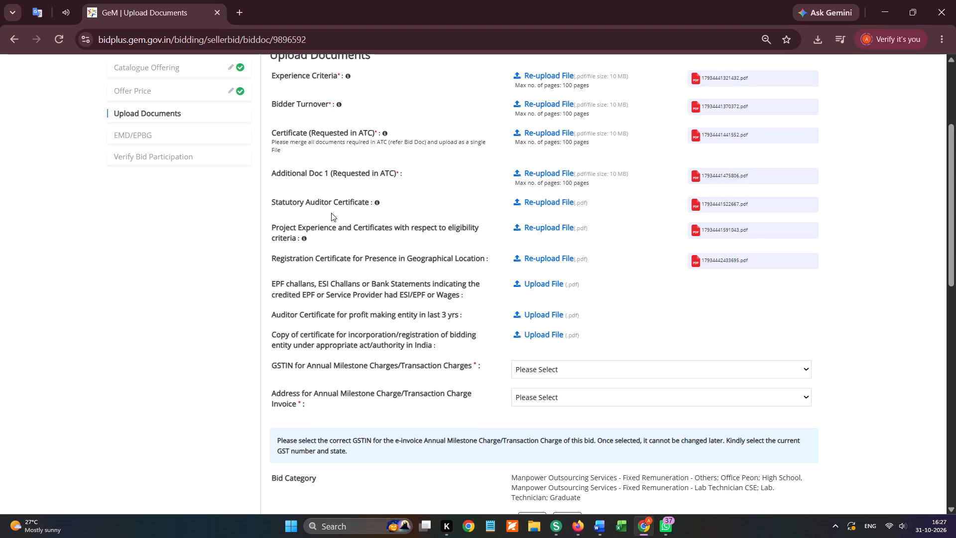
Upload epf-esic-gst-certificate-challan from the Gem Bid Documents - Nandal folder for the EPF challans, ESI Challans or Bank Statements requirement.
left_click(557, 282)
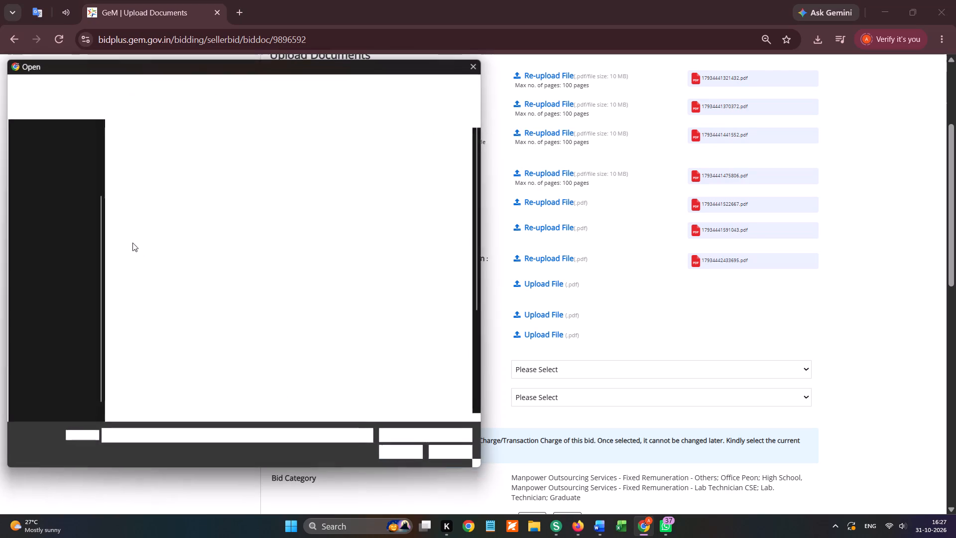
scroll(117, 205, "up", 6)
scroll(74, 188, "up", 4)
left_click(73, 198)
scroll(173, 334, "down", 5)
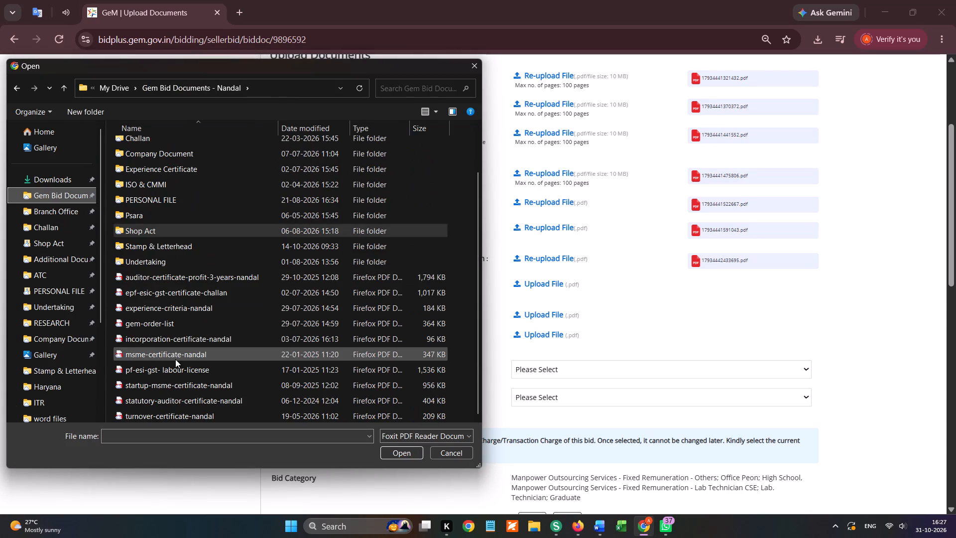
double_click(228, 285)
Upload auditor-certificate-profit-3-years-nandal as the Auditor Certificate for profit making entity in last 3 yrs.
left_click(543, 316)
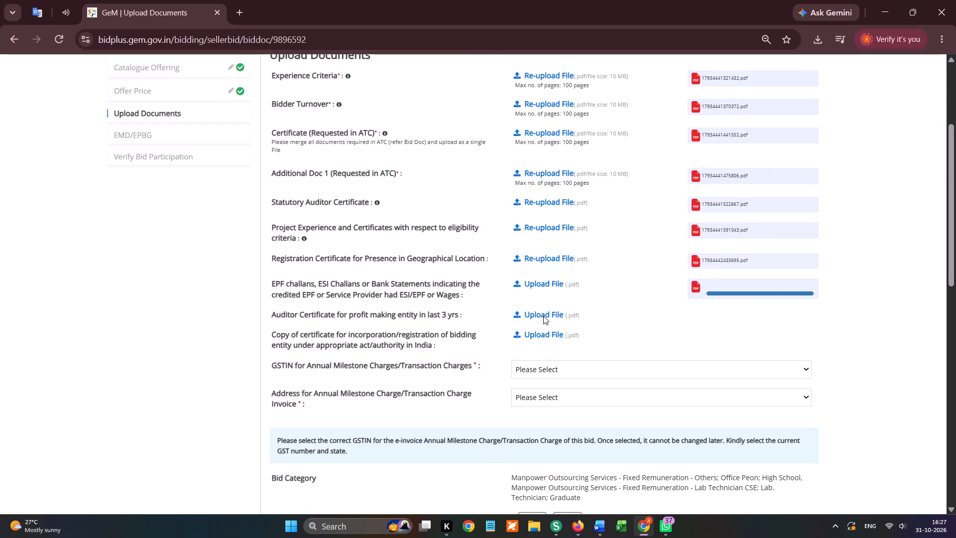
double_click(227, 335)
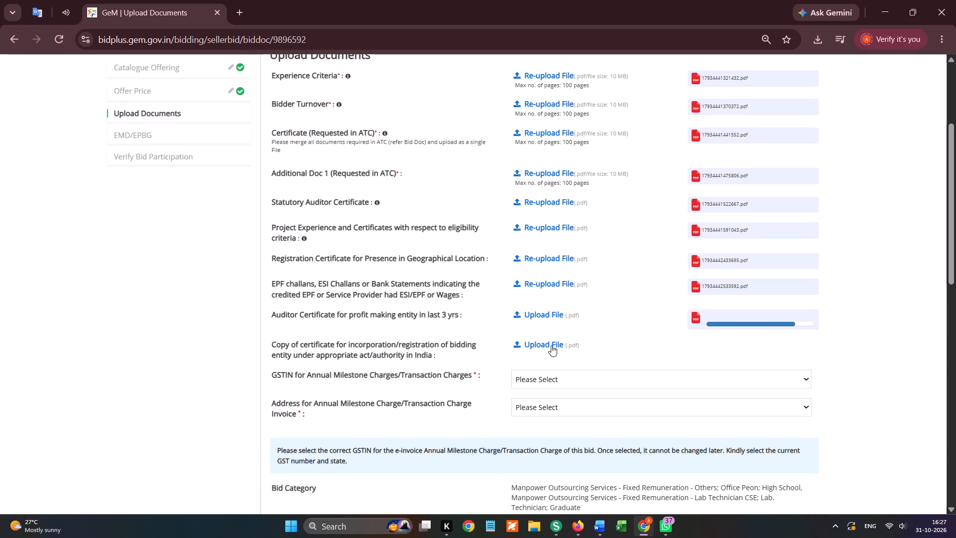
Upload incorporation-certificate-nandal as the copy of the certificate for incorporation/registration of the bidding entity.
left_click(551, 345)
double_click(167, 388)
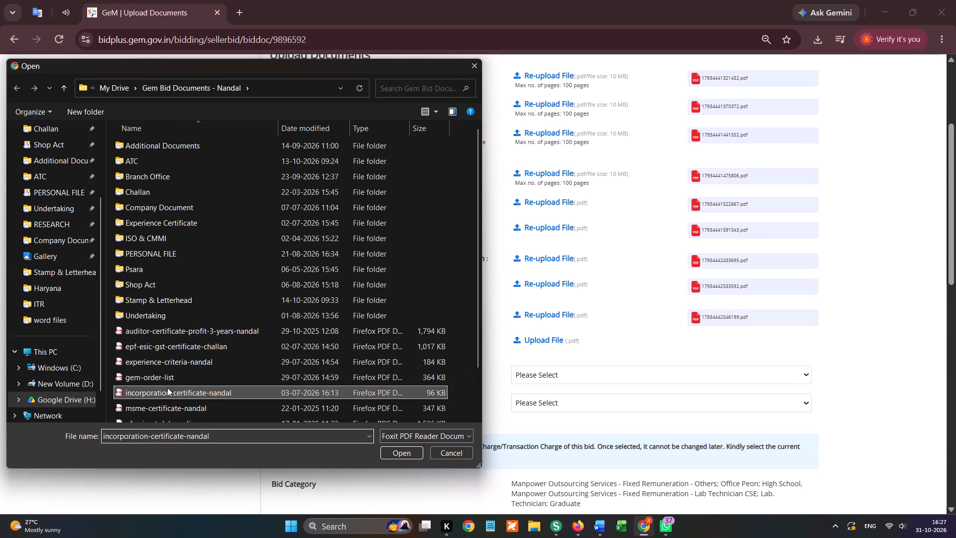
Select and confirm the company's registered GSTIN for Annual Milestone Charges/Transaction Charges.
scroll(625, 274, "down", 1)
left_click(590, 209)
left_click(584, 238)
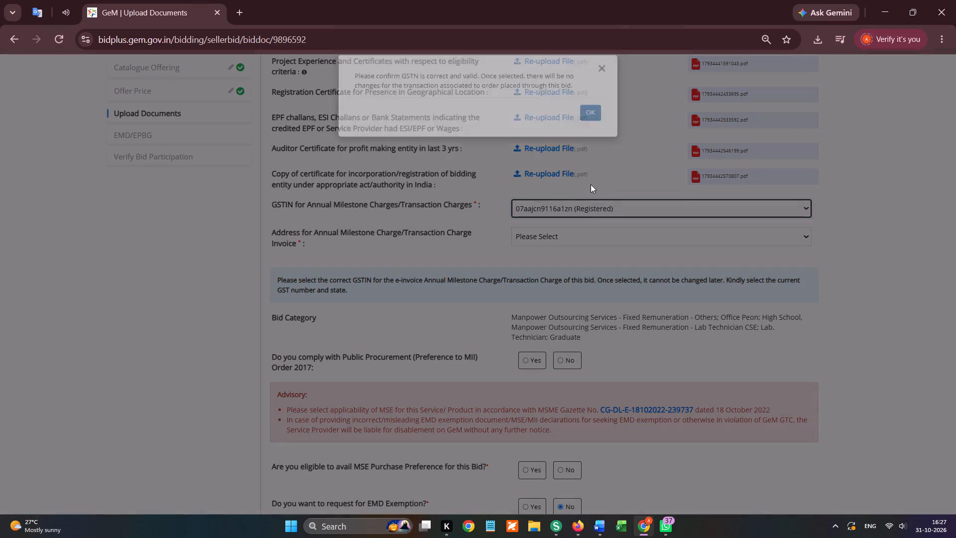
left_click(581, 129)
Select and confirm the company's Delhi address for the Annual Milestone Charge/Transaction Charge Invoice.
left_click(583, 237)
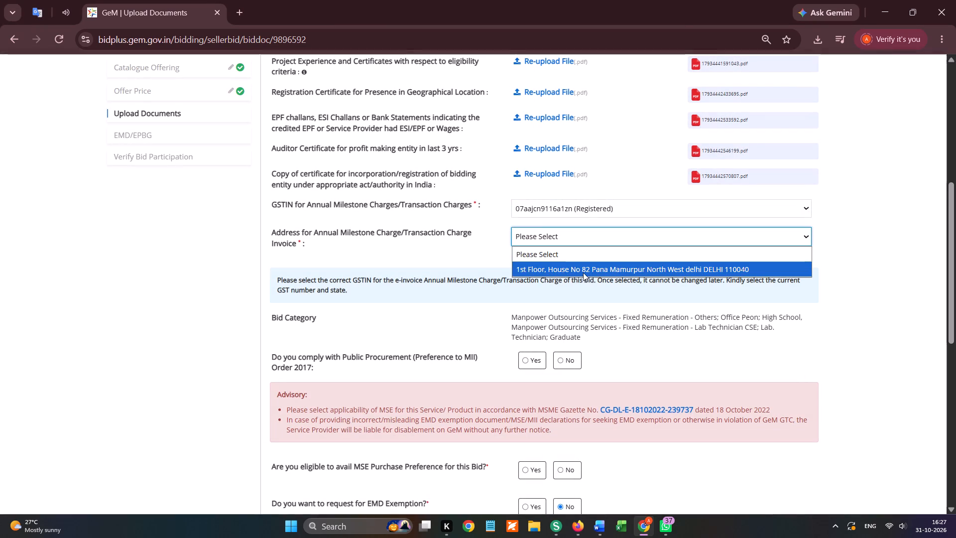
left_click(584, 270)
left_click(595, 126)
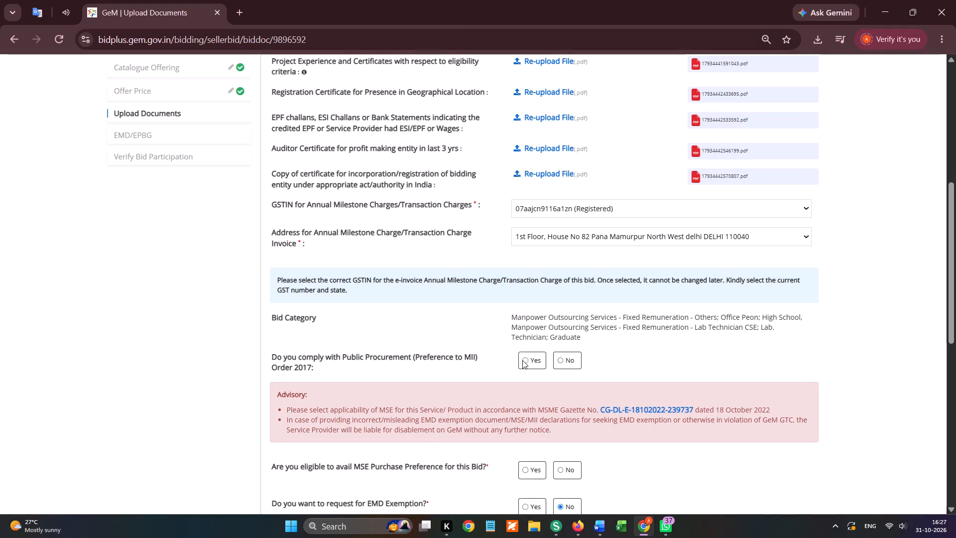
Answer Yes to complying with the Public Procurement (Preference to MII) Order 2017.
left_click(522, 360)
Answer Yes to MSE Purchase Preference eligibility and upload msme-certificate-nandal as the MSE category certificate.
scroll(522, 358, "down", 2)
left_click(530, 137)
left_click(536, 162)
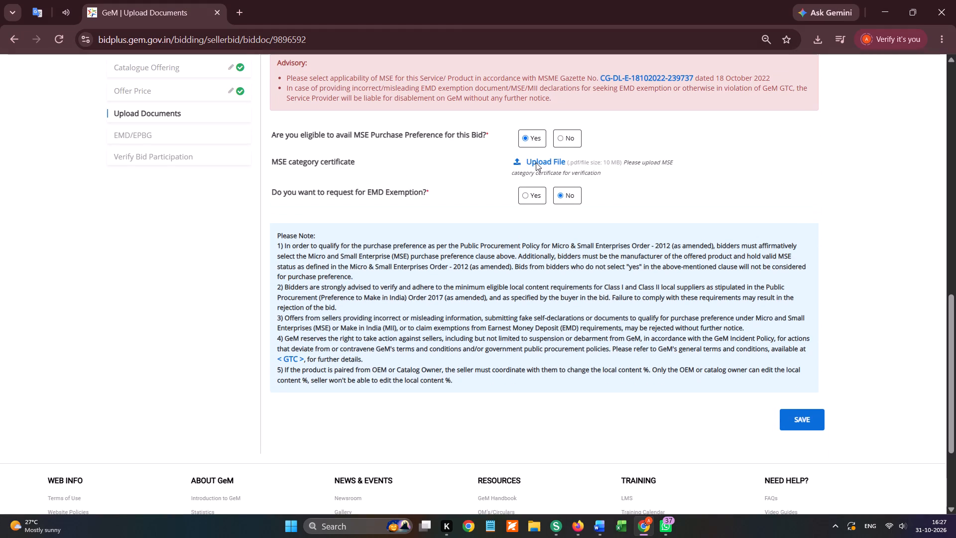
scroll(63, 198, "up", 4)
left_click(75, 194)
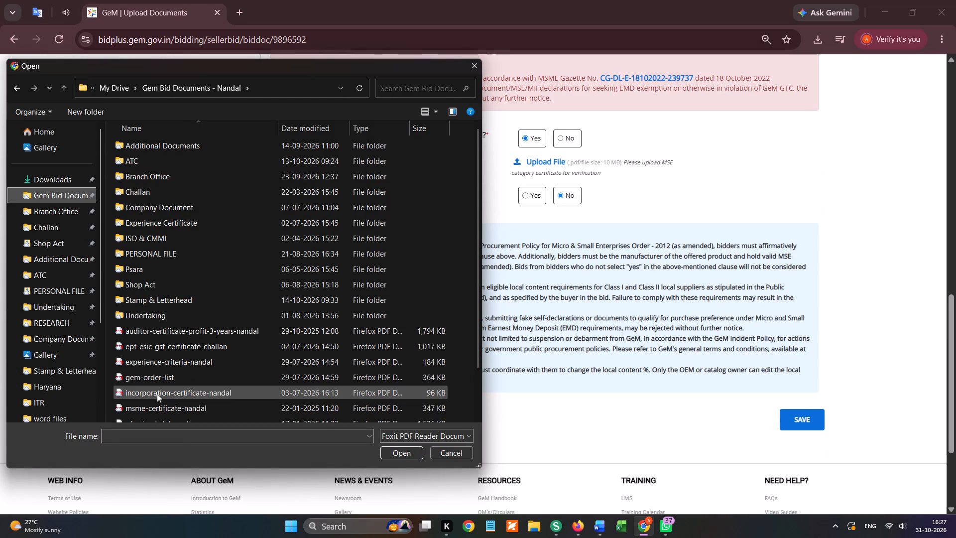
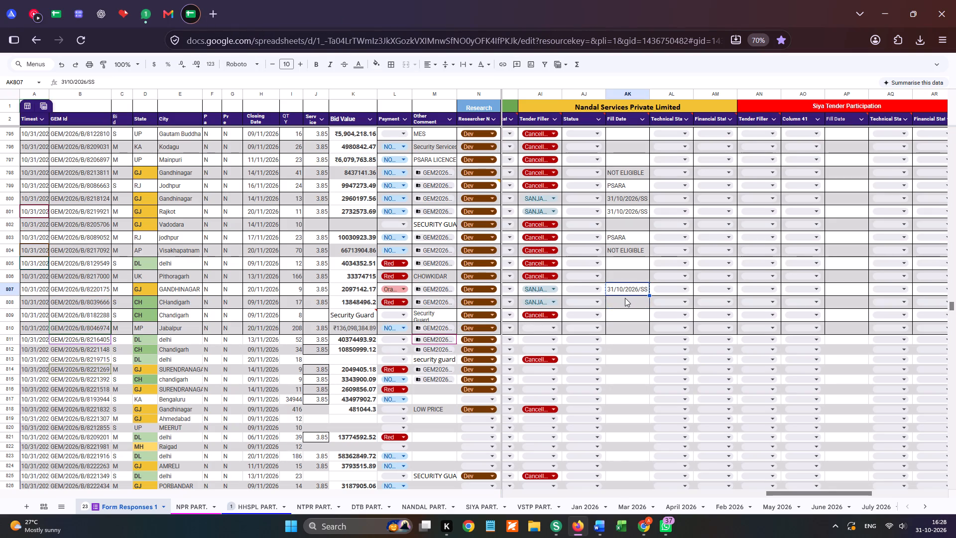
Enter 31/10/2026/SS as the Nandal Services fill date for bid GEM/2026/B/8039666 in row 808.
left_click(625, 298)
key("ctrl+v")
Set the Nandal Services tender filler for the Jabalpur bid in row 810 to the same person as in row 808.
left_click(615, 325)
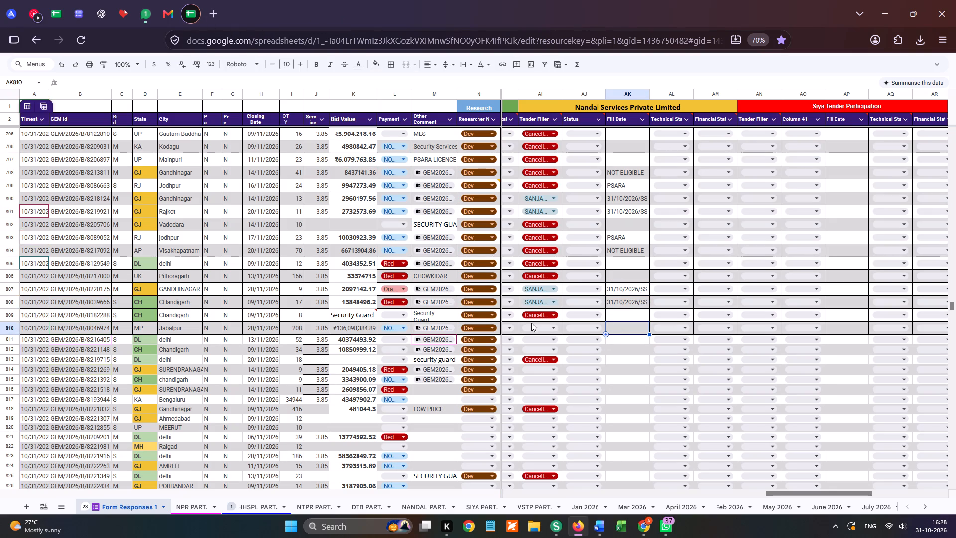
left_click(534, 327)
left_click(541, 340)
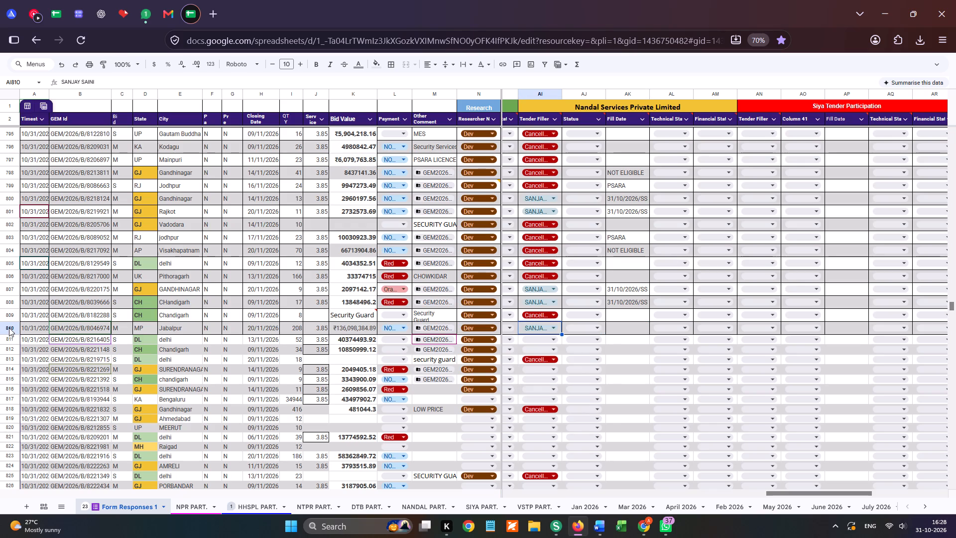
Copy the GeM ID GEM/2026/B/8046974 from row 810 and open that bid's linked Drive folder.
left_click(9, 328)
left_click(74, 325)
key("ctrl+c")
key("ctrl+c")
key("ctrl+c")
key("ctrl+c")
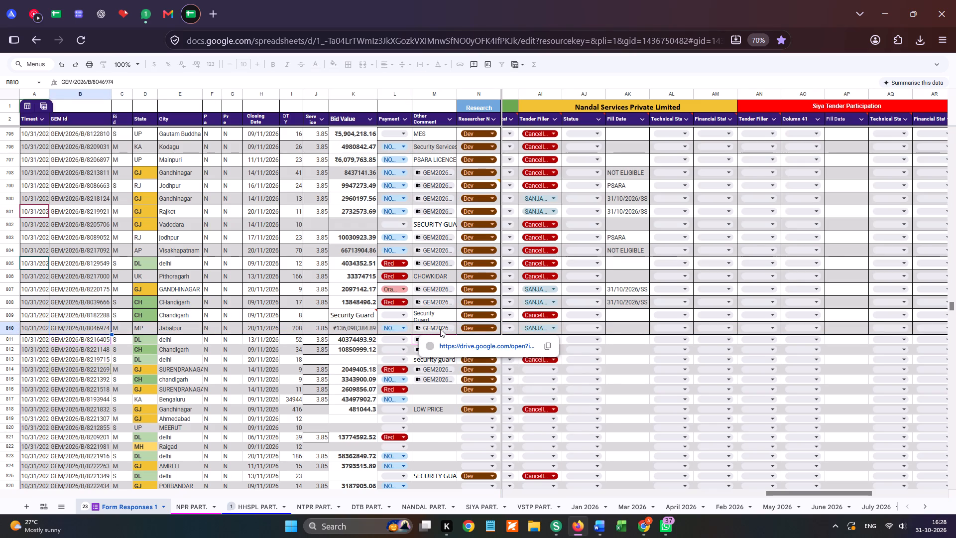
left_click(458, 346)
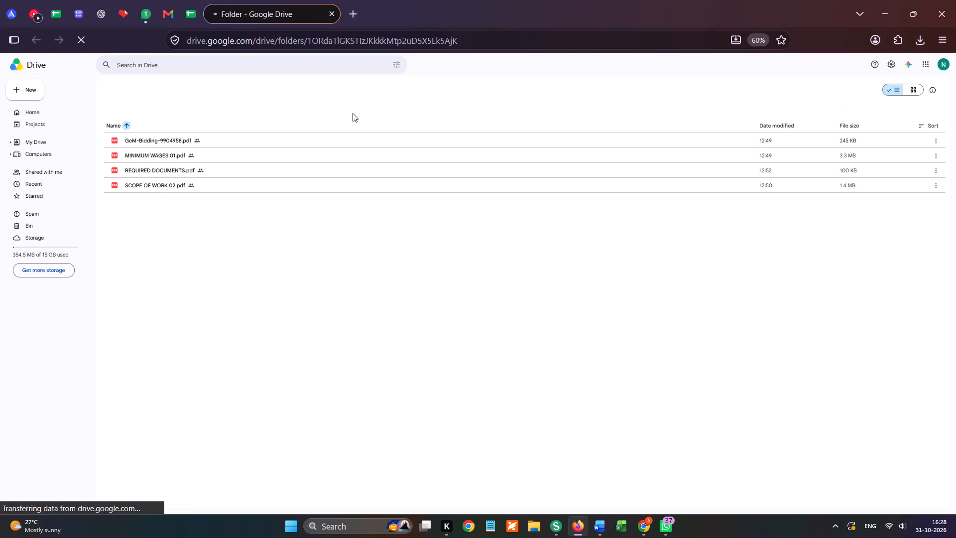
left_click(279, 0)
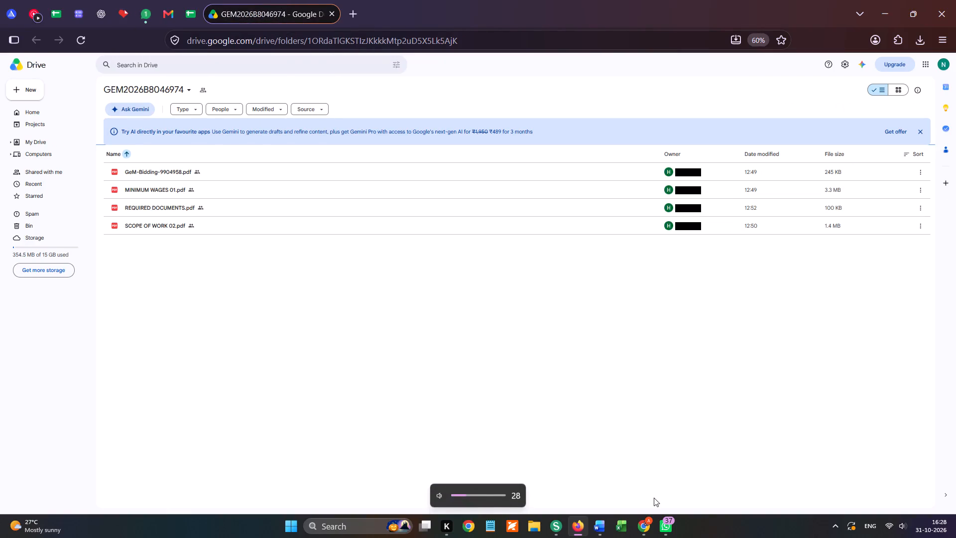
Lower the system volume to about 17.
left_click_drag(468, 494, 456, 493)
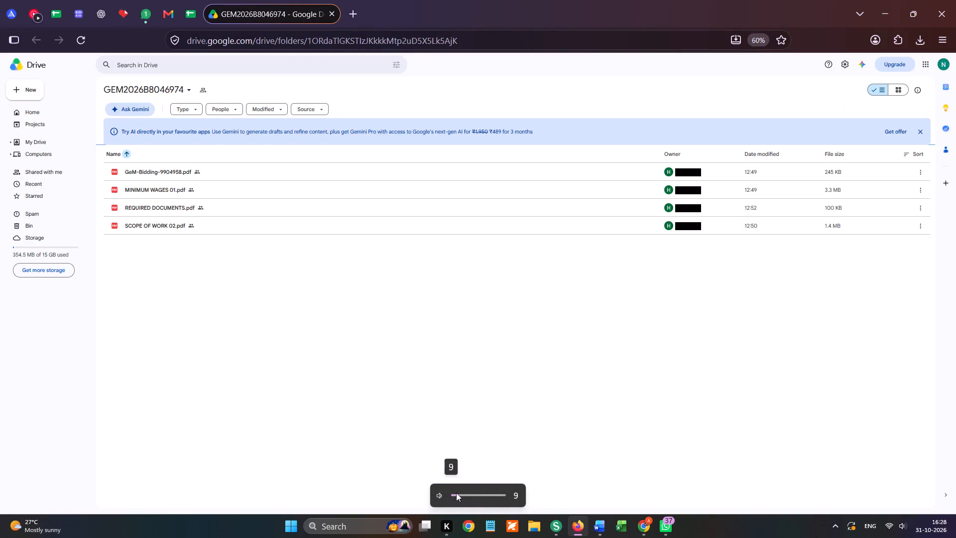
left_click_drag(456, 493, 461, 493)
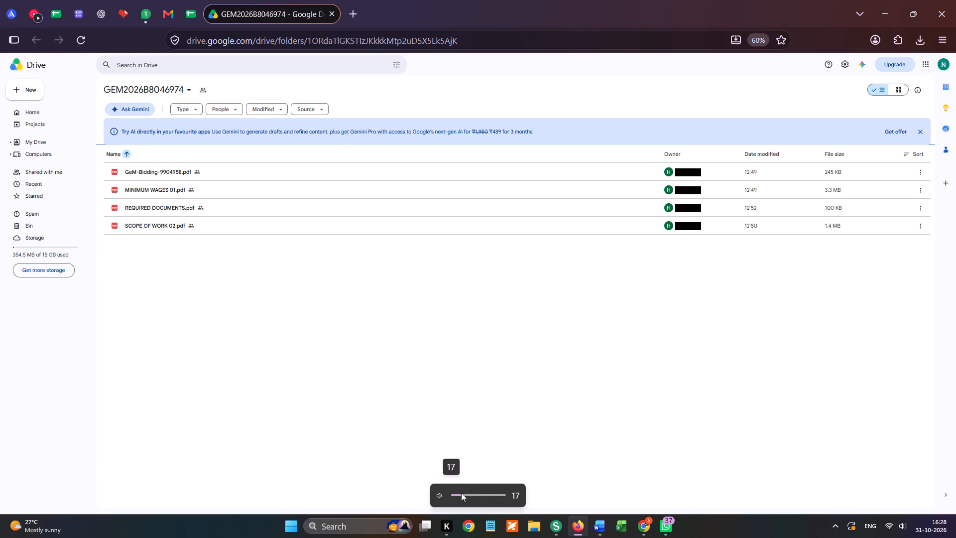
left_click_drag(461, 493, 463, 493)
left_click(365, 288)
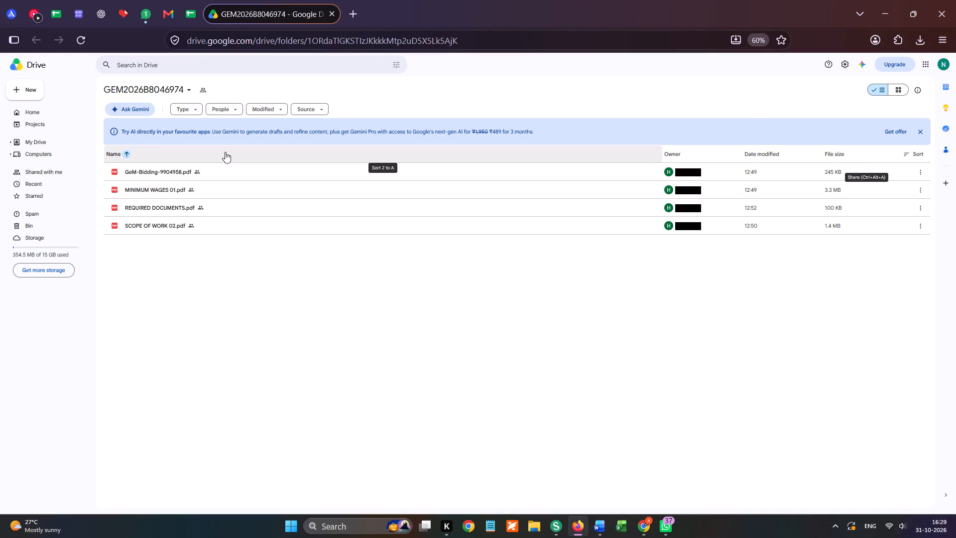
Download MINIMUM WAGES 01.pdf and SCOPE OF WORK 02.pdf from the bid's Drive folder.
left_click(880, 192)
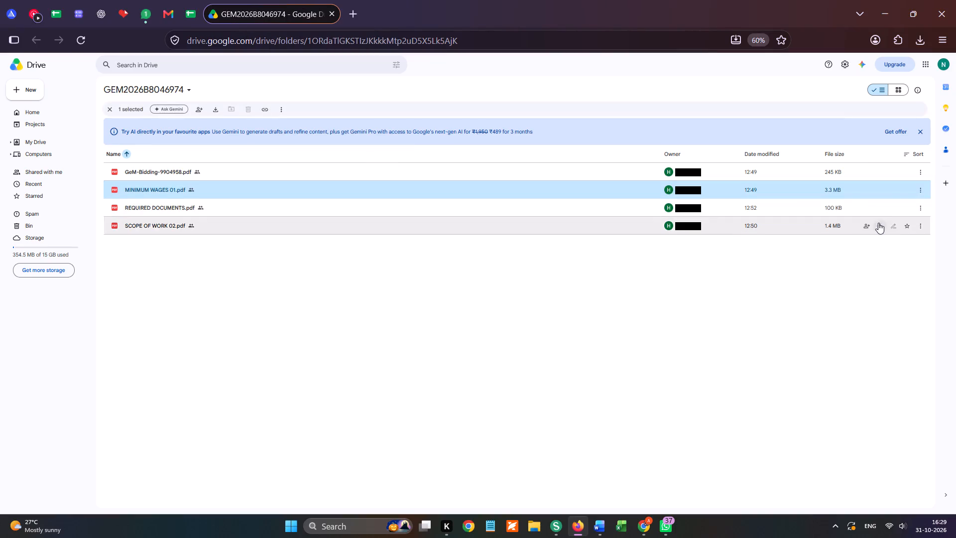
left_click(879, 228)
Switch to Chrome and find bid GEM/2026/B/8046974 in the GeM bid listing with Exact Bid Search.
left_click(642, 518)
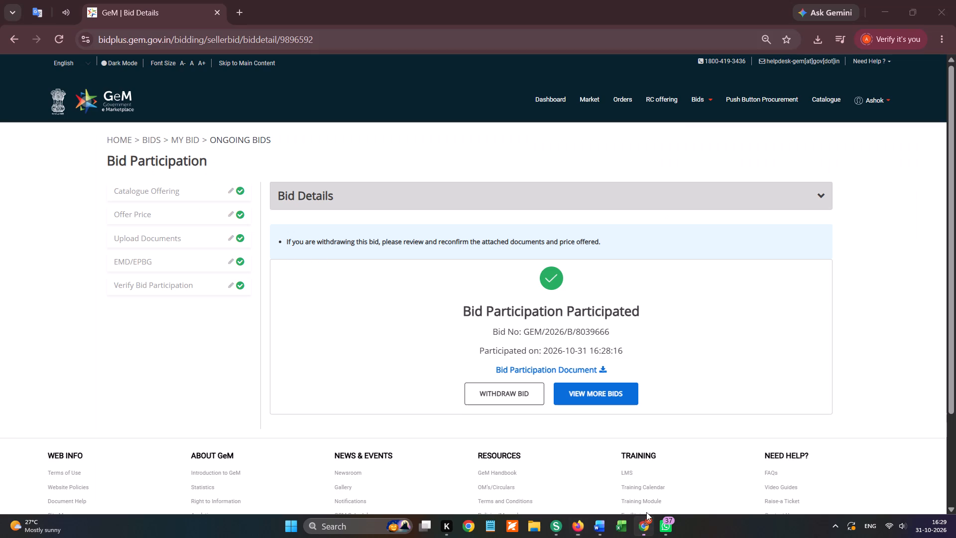
left_click(716, 113)
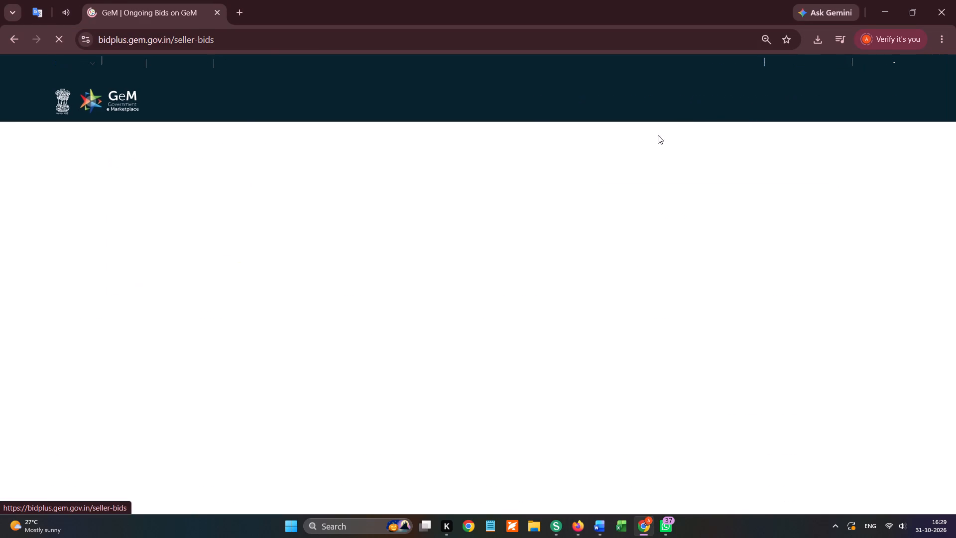
left_click(637, 143)
key("ctrl+v")
left_click(576, 142)
left_click(593, 215)
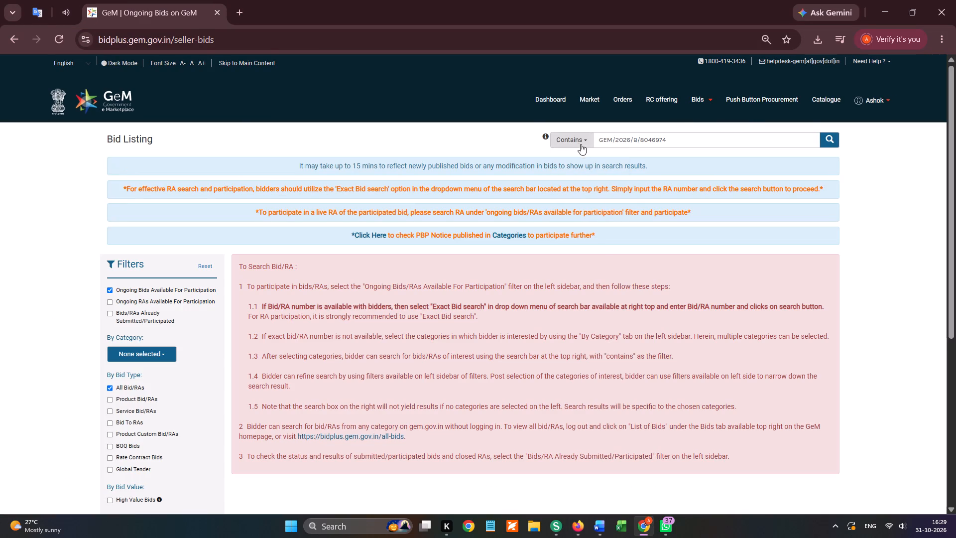
left_click(581, 142)
left_click(598, 208)
left_click(587, 145)
left_click(603, 196)
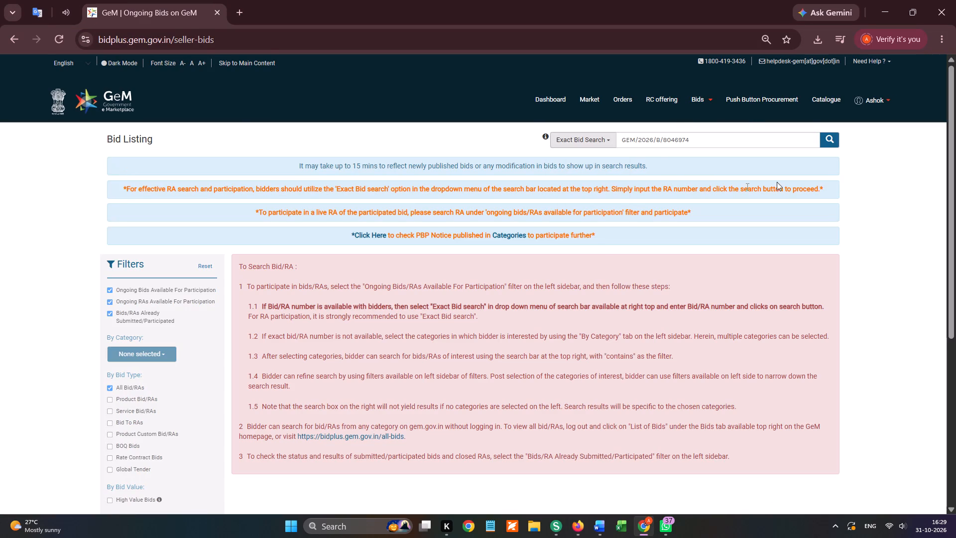
left_click(830, 140)
Open the participation for the found bid GEM/2026/B/8046974.
left_click(825, 361)
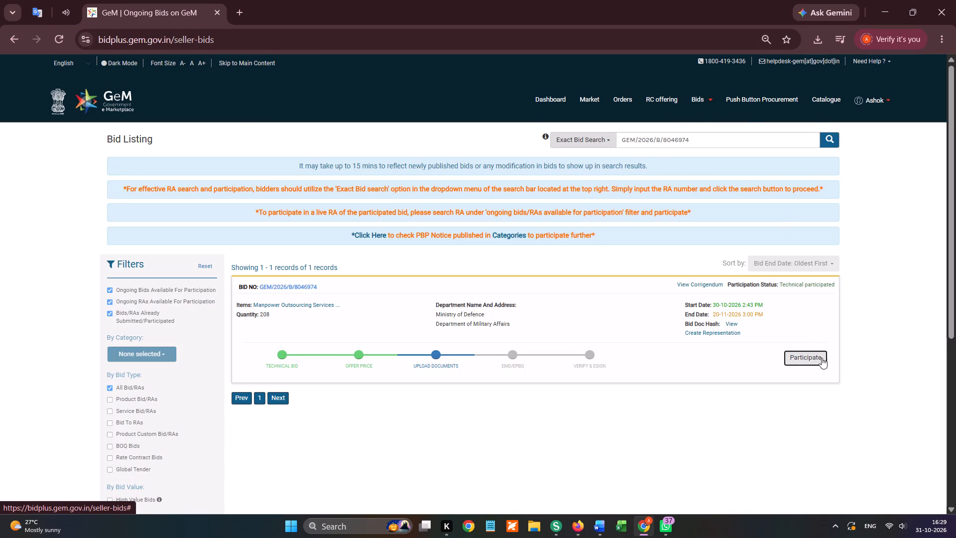
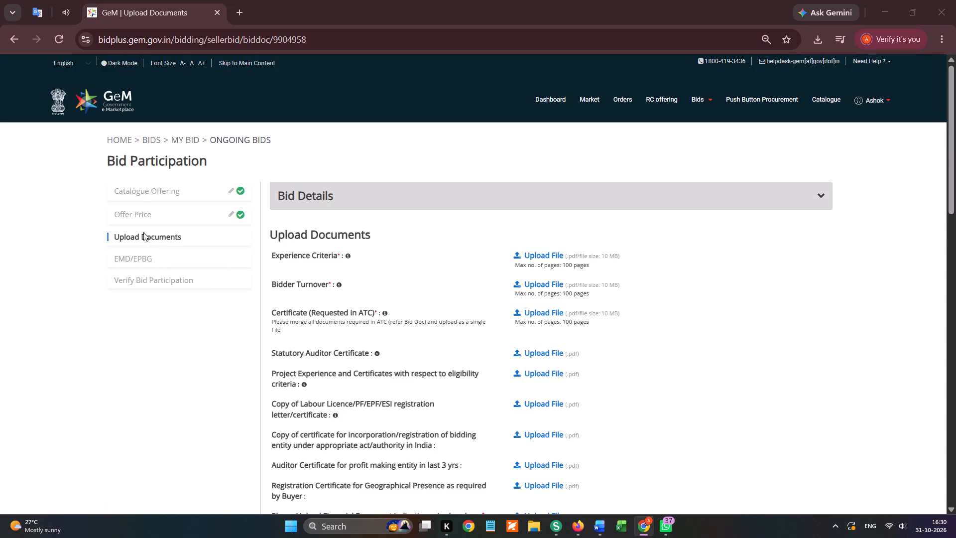
Upload experience-criteria-nandal from the Gem Bid Documents - Nandal folder for Experience Criteria.
scroll(87, 209, "up", 5)
left_click(71, 201)
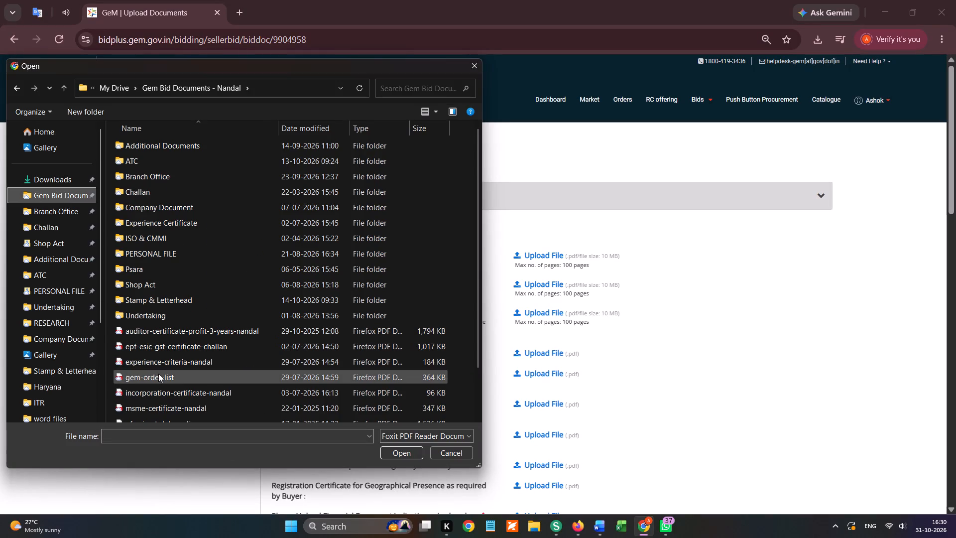
double_click(164, 365)
Upload the turnover PDF from the Gem Bid Documents - Nandal folder for Bidder Turnover.
left_click(563, 286)
scroll(387, 348, "down", 4)
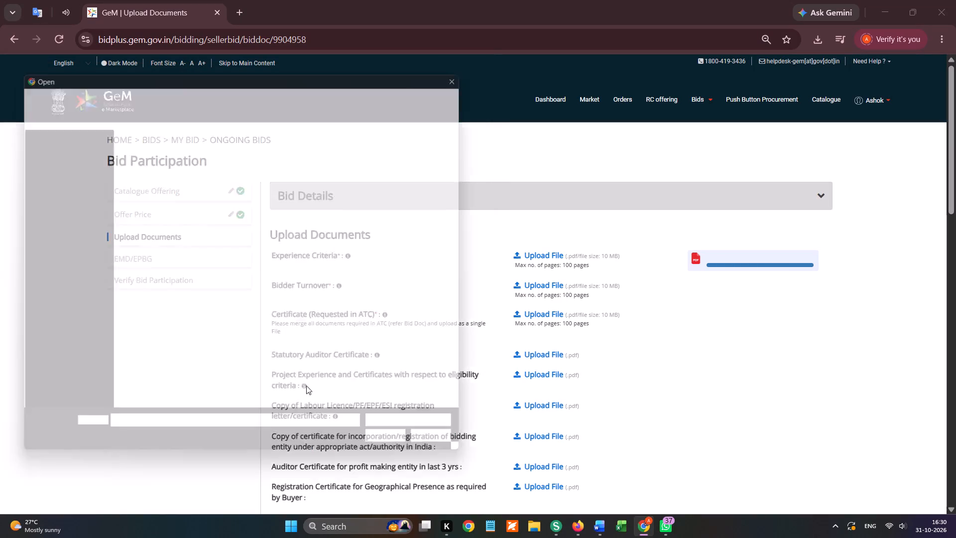
scroll(306, 386, "down", 1)
left_click(210, 413)
double_click(212, 411)
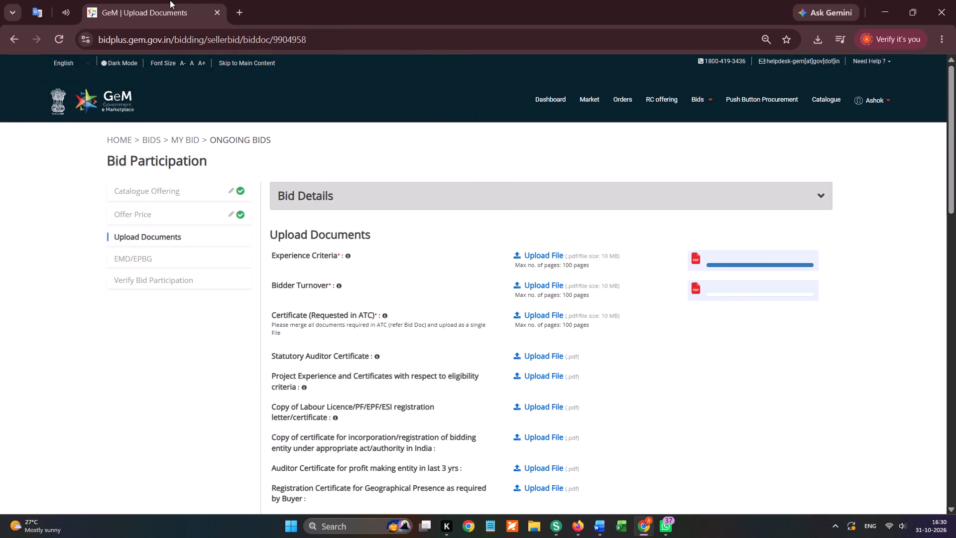
Pause the song playing in Chrome's YouTube tab.
left_click(170, 0)
key("alt+Tab")
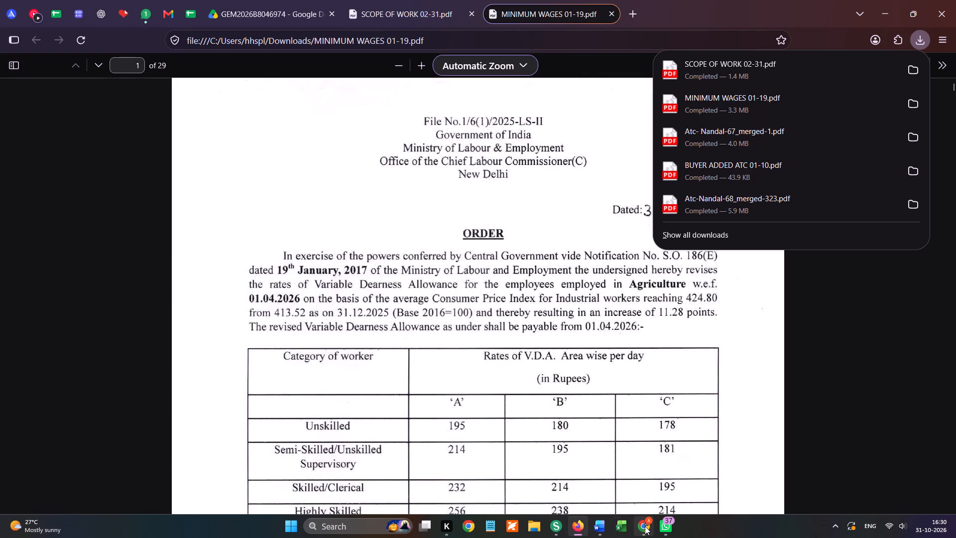
left_click(653, 488)
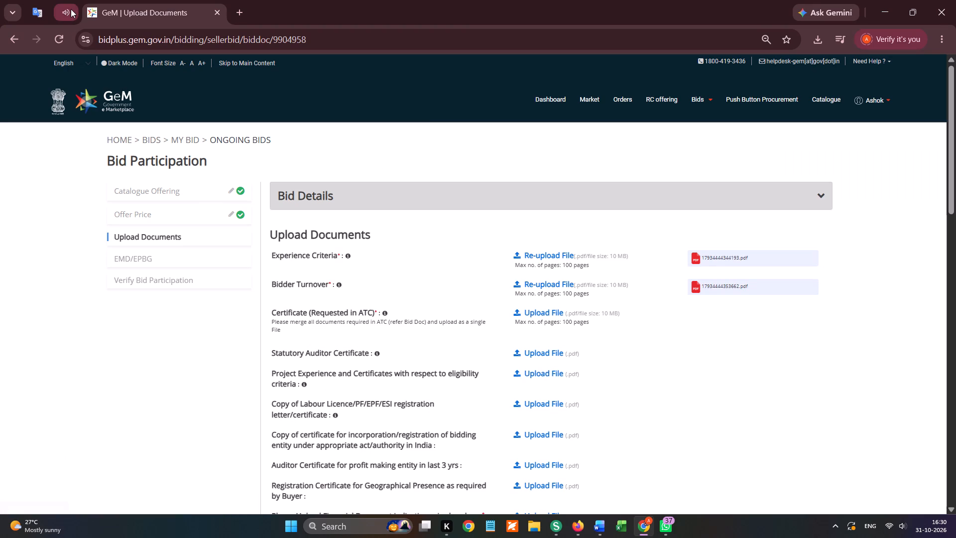
left_click(71, 9)
left_click(413, 286)
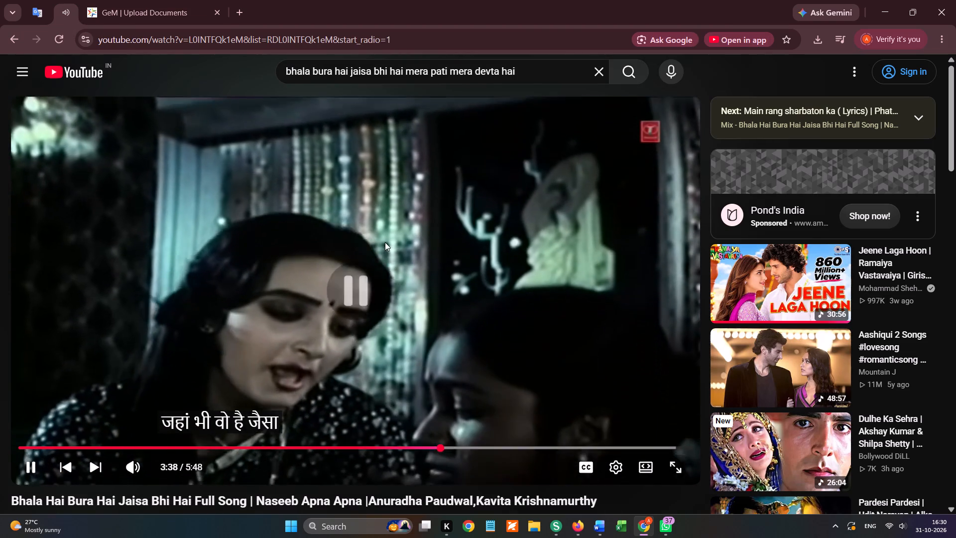
Switch to Firefox and look over the downloaded MINIMUM WAGES and SCOPE OF WORK PDFs and the bid's Drive folder.
left_click(175, 6)
key("alt+Tab")
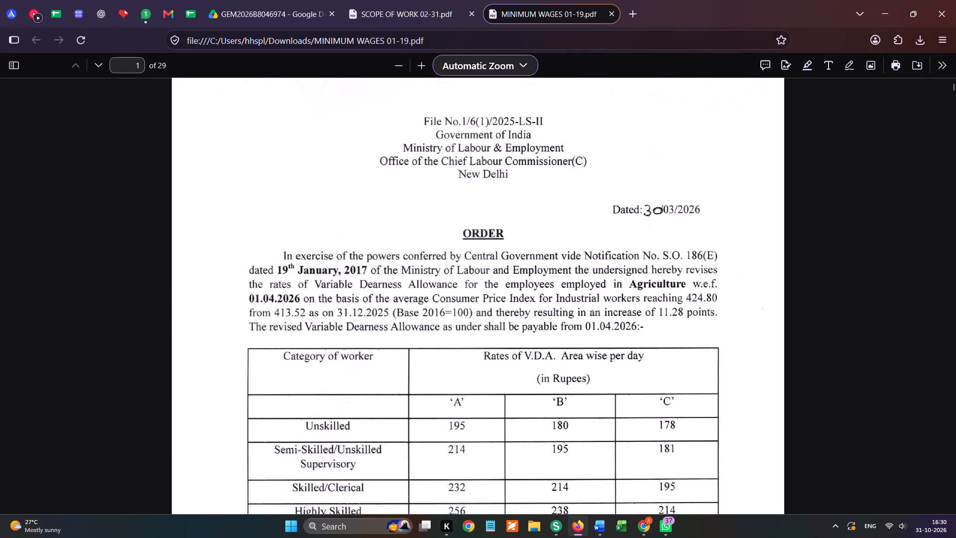
left_click(408, 5)
left_click(535, 0)
left_click(284, 0)
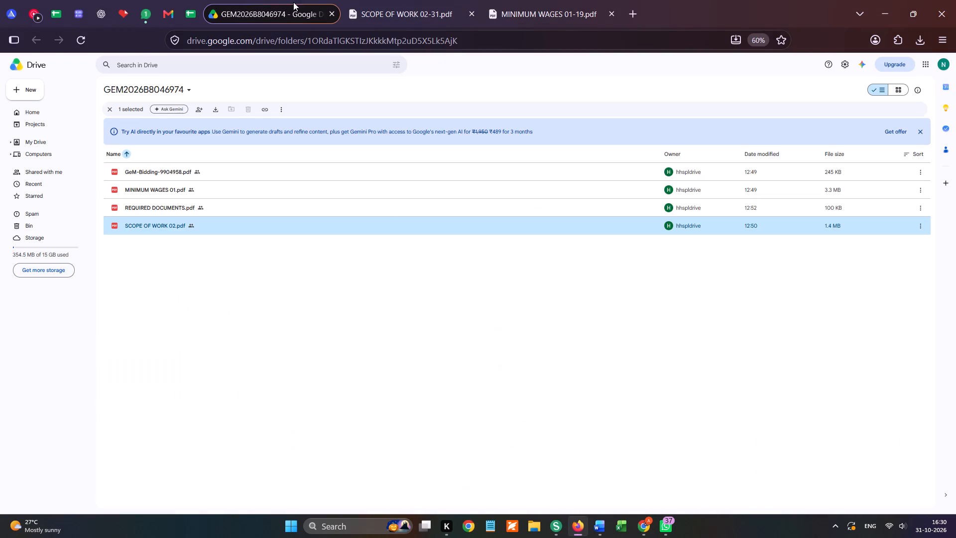
left_click(591, 0)
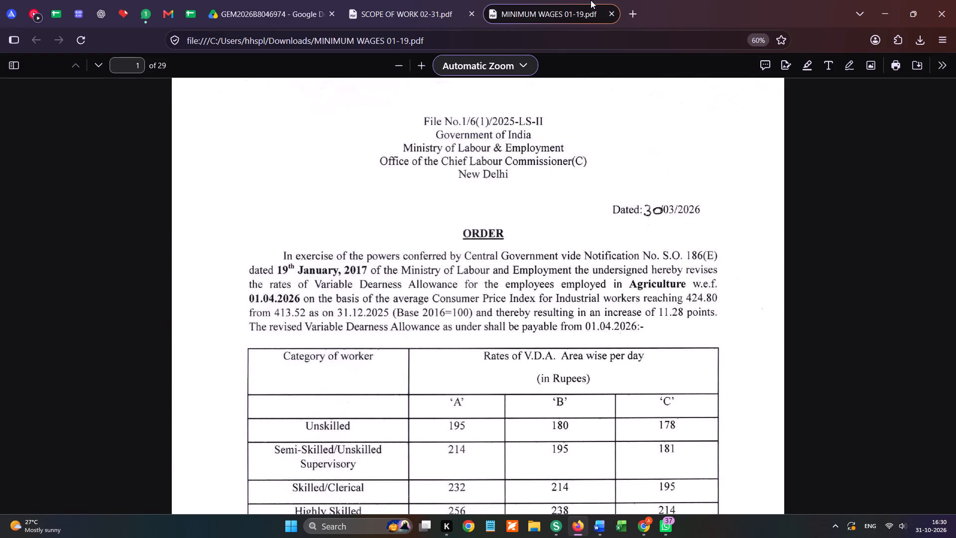
left_click(320, 0)
left_click(364, 2)
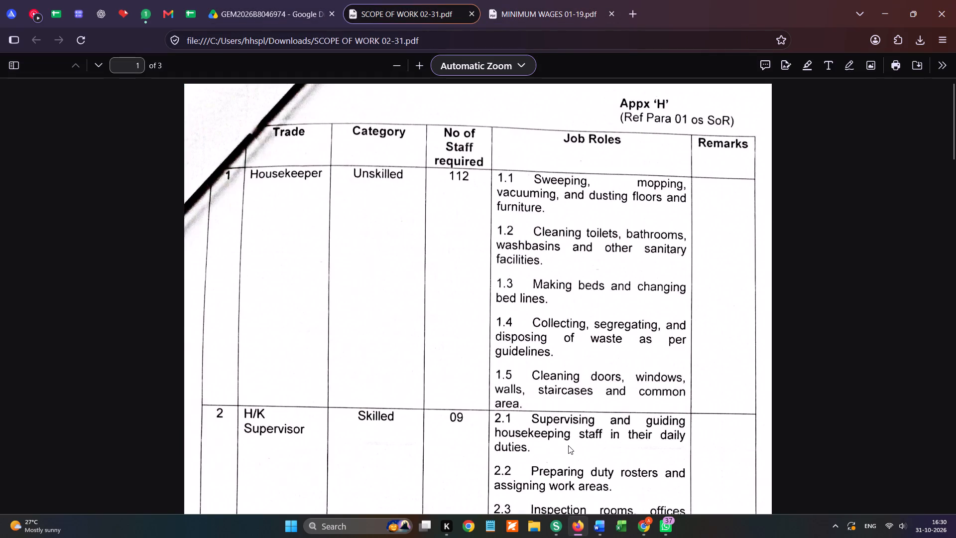
Switch to Sejda PDF Desktop and open SCOPE OF WORK 02-31 from Downloads in the PDF Editor.
left_click(558, 528)
left_click(594, 124)
left_click(609, 156)
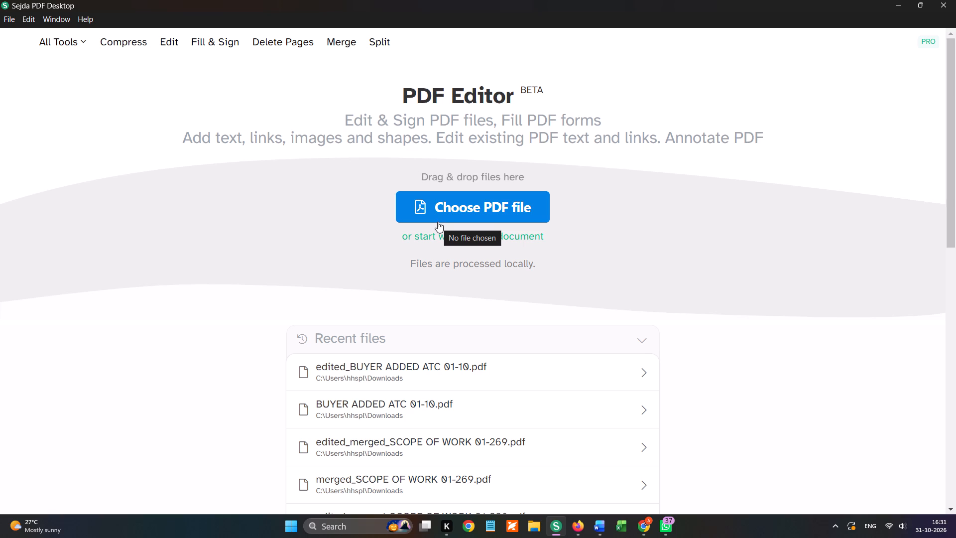
left_click(497, 215)
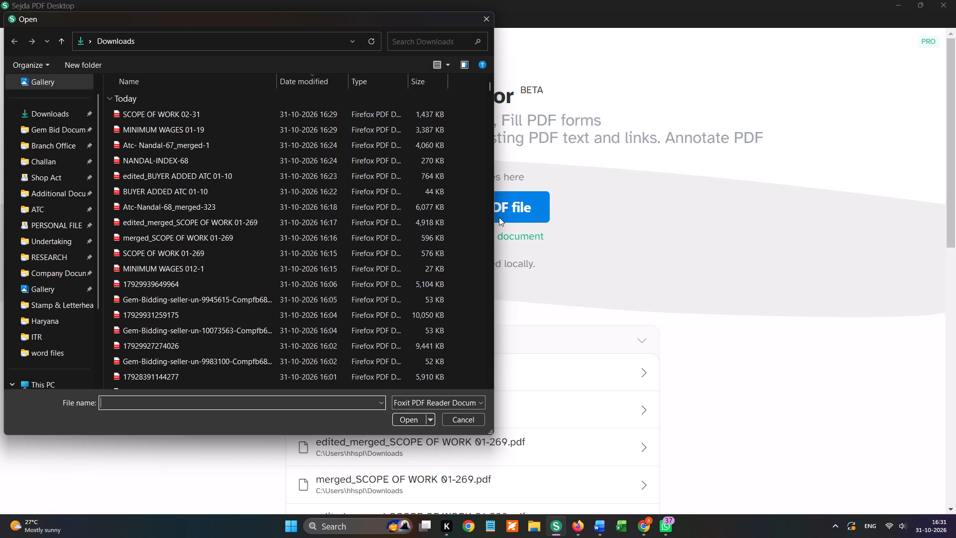
double_click(226, 117)
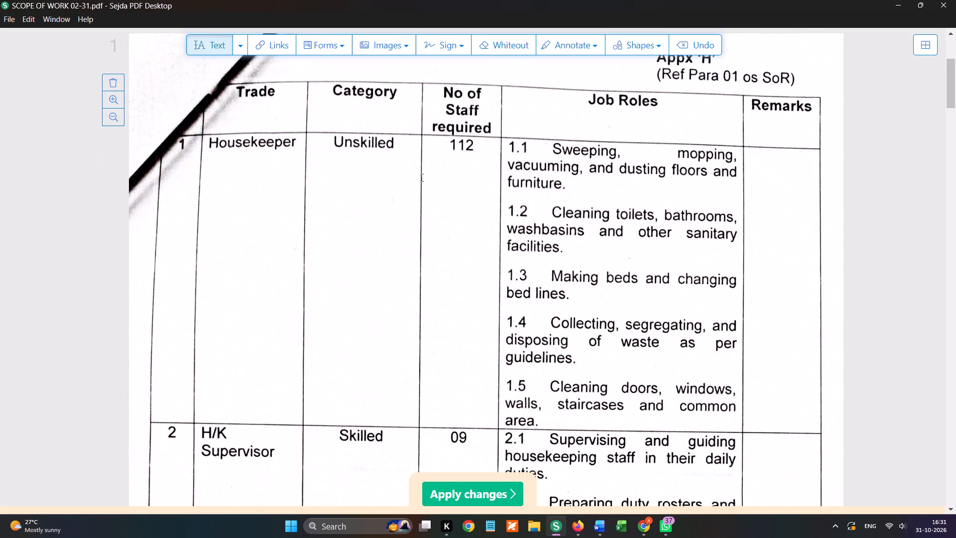
Place the Nandal Services director signature and round Delhi company stamp near the bottom of page 1, repeating both on all pages.
left_click(455, 42)
left_click(497, 158)
scroll(521, 222, "down", 3)
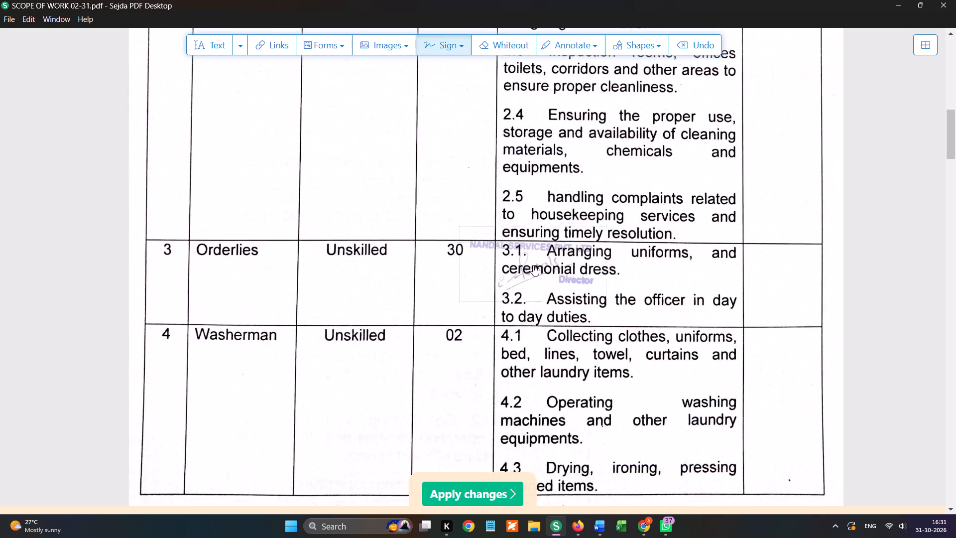
scroll(533, 265, "down", 2)
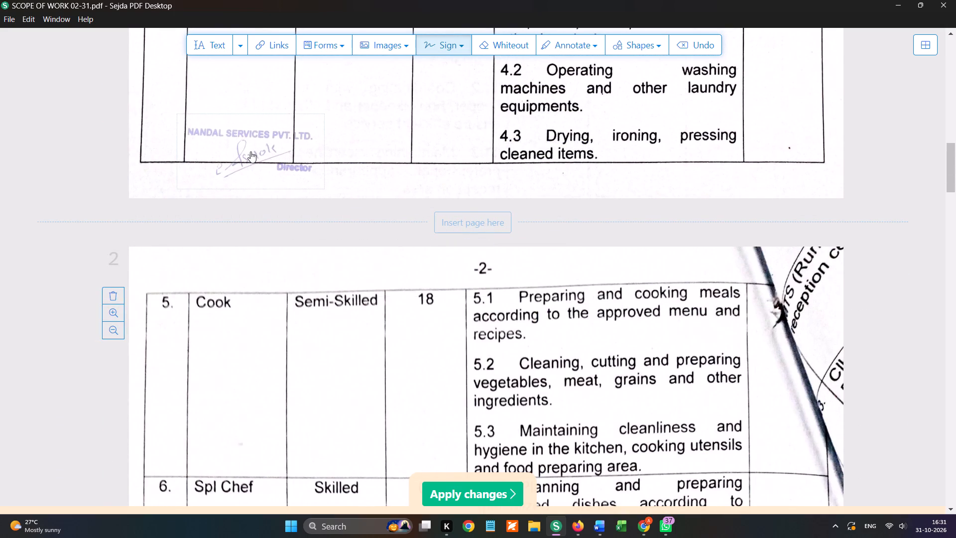
left_click(250, 151)
left_click(443, 44)
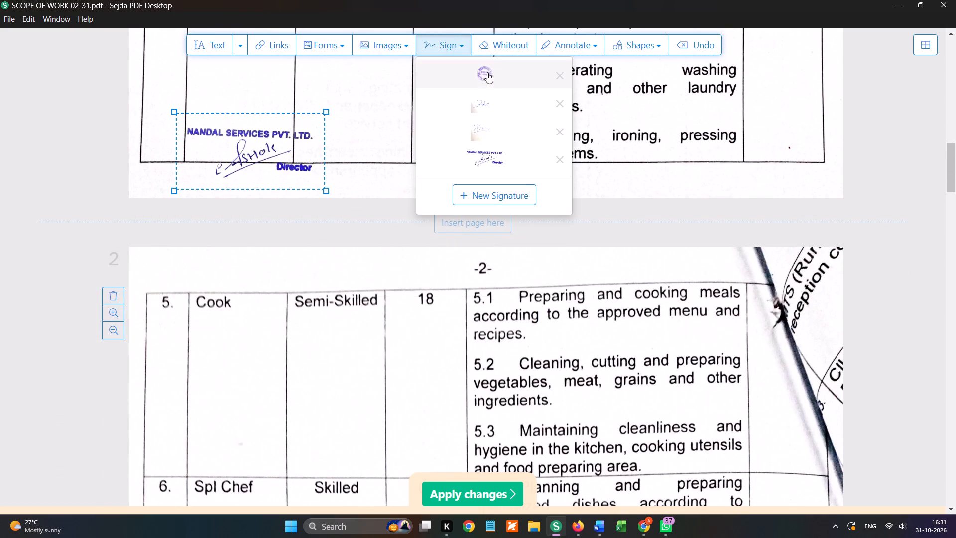
left_click(487, 72)
left_click(381, 143)
left_click(375, 80)
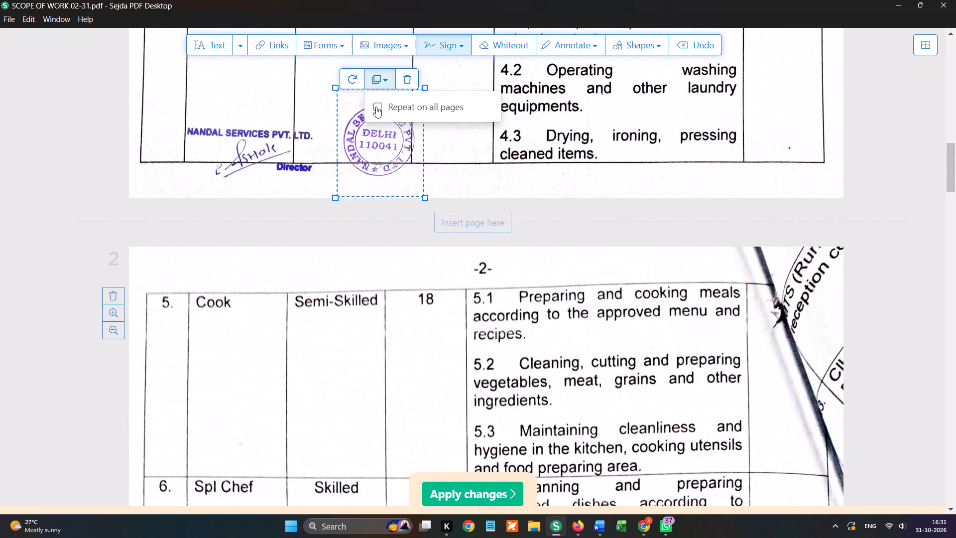
left_click(376, 107)
left_click(217, 105)
left_click(219, 132)
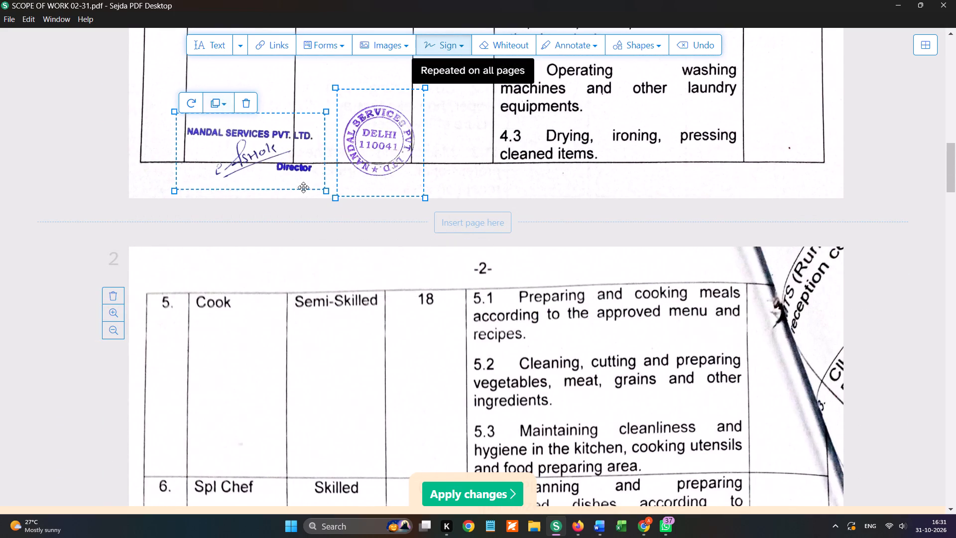
Place the director signature and round company stamp side by side below the table on page 3.
scroll(410, 195, "down", 11)
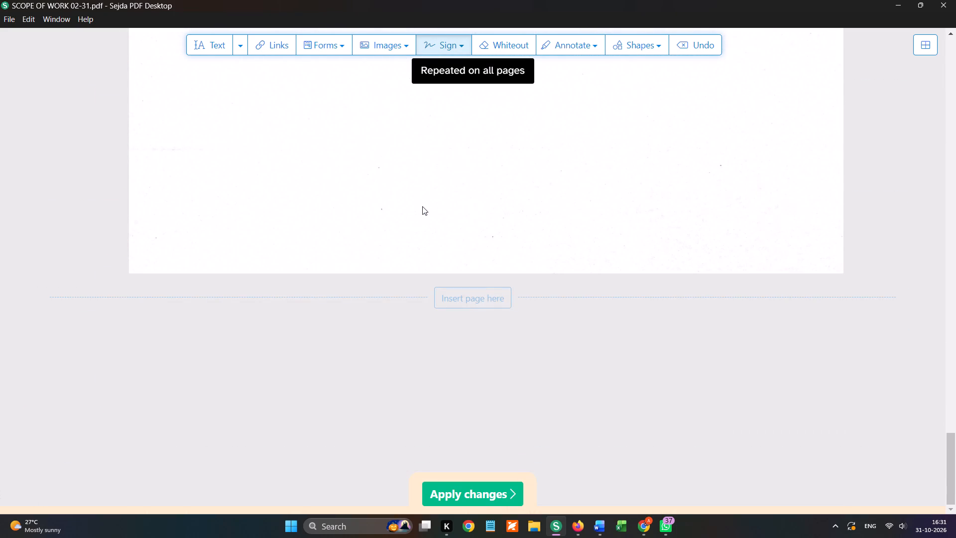
scroll(422, 206, "down", 1)
scroll(421, 218, "up", 2)
scroll(447, 331, "up", 3)
scroll(447, 330, "down", 1)
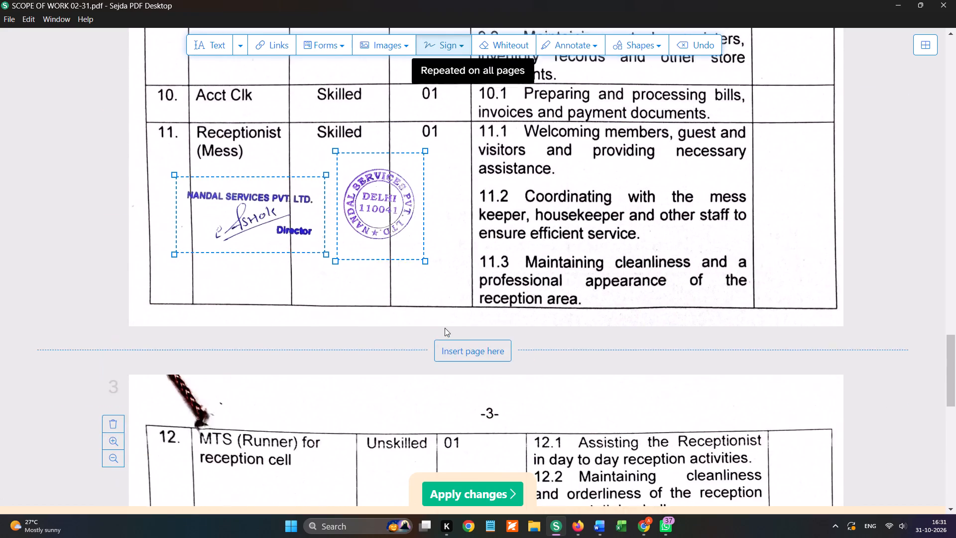
scroll(433, 310, "down", 3)
left_click(460, 41)
left_click(485, 155)
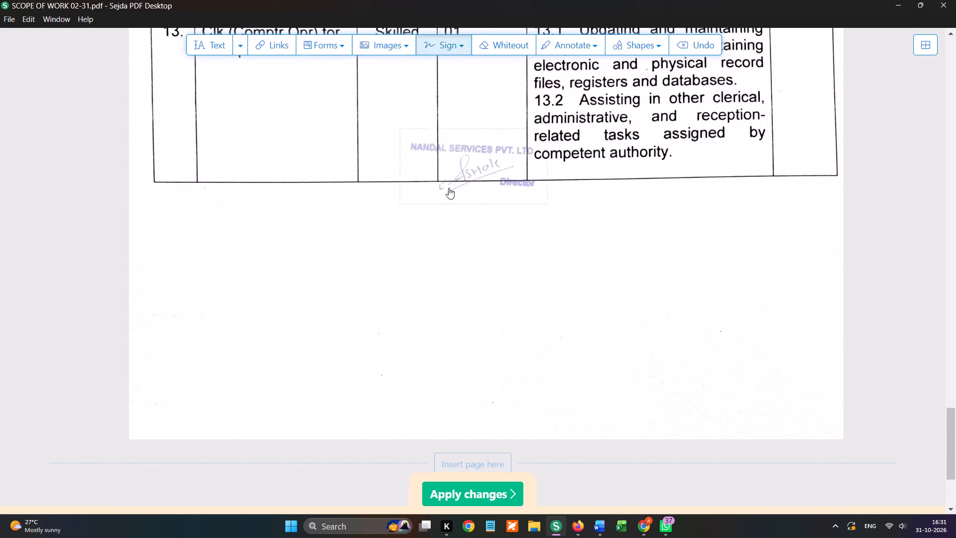
left_click(416, 215)
left_click(424, 39)
left_click(489, 79)
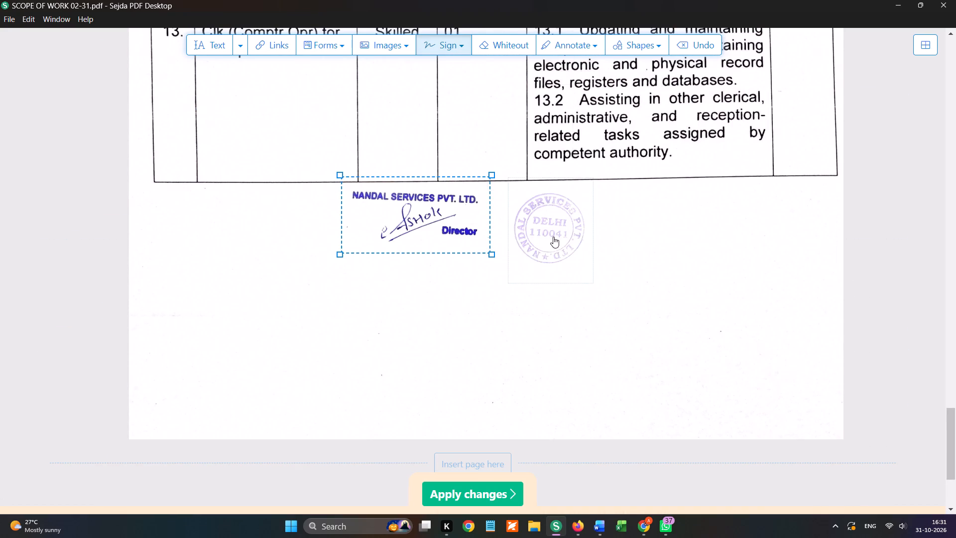
left_click(553, 237)
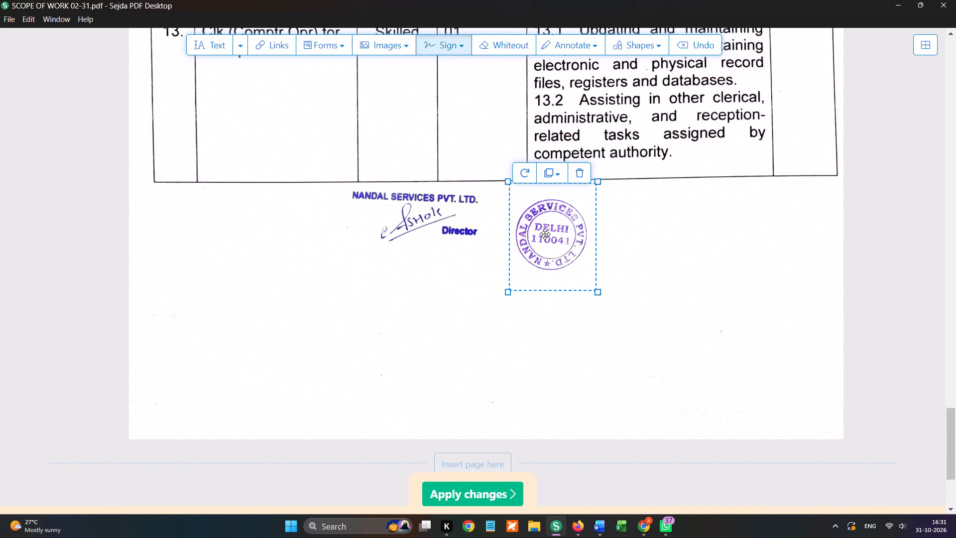
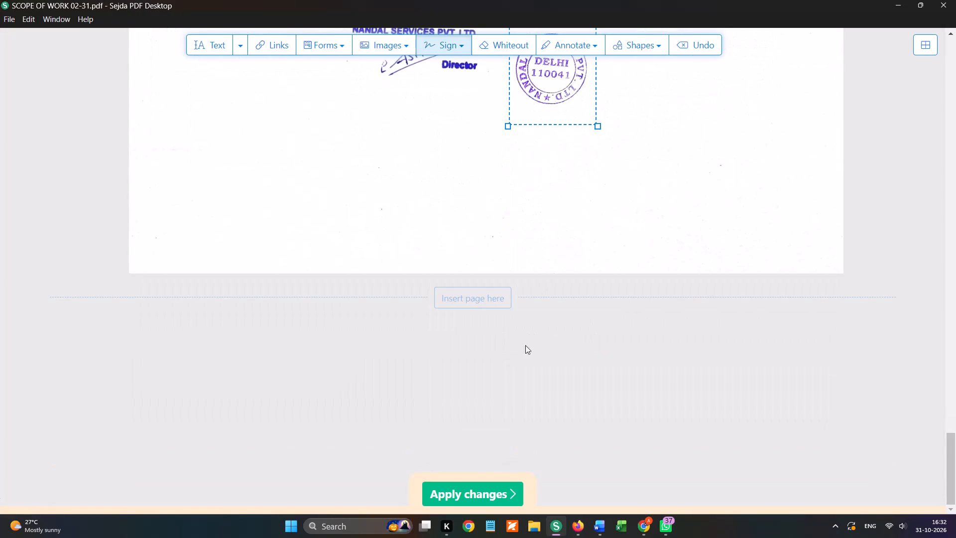
Apply the changes and save the signed PDF as edited_SCOPE OF WORK 02-31 in Downloads.
left_click(465, 504)
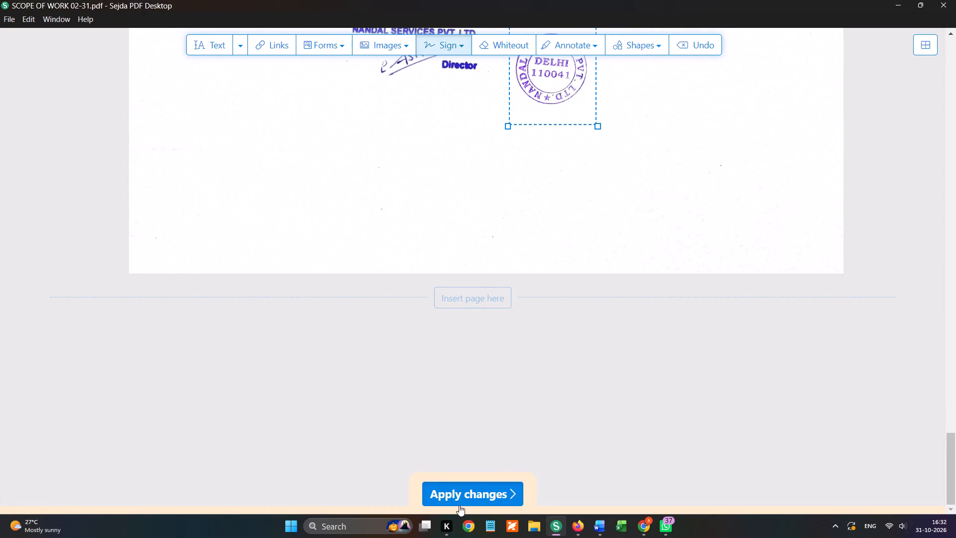
scroll(34, 185, "up", 7)
left_click(67, 127)
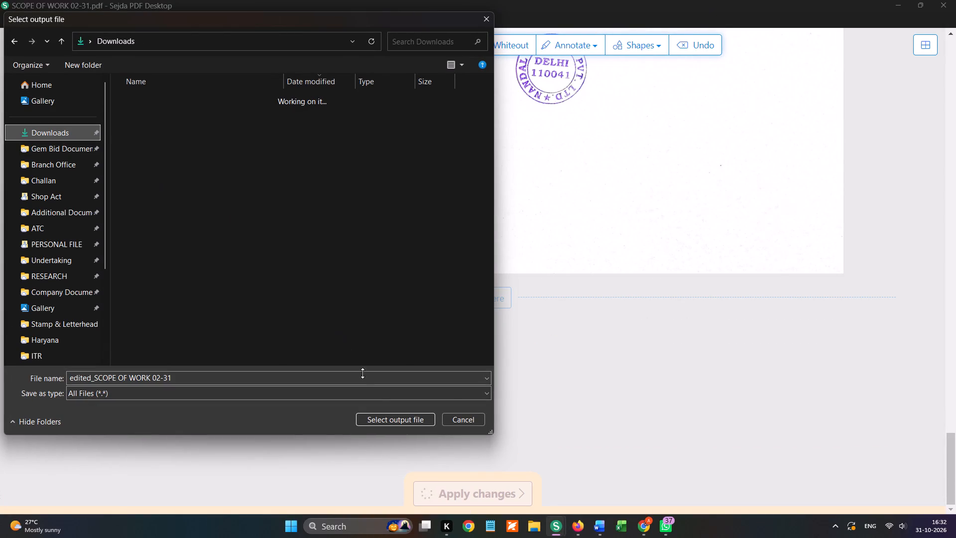
left_click(387, 419)
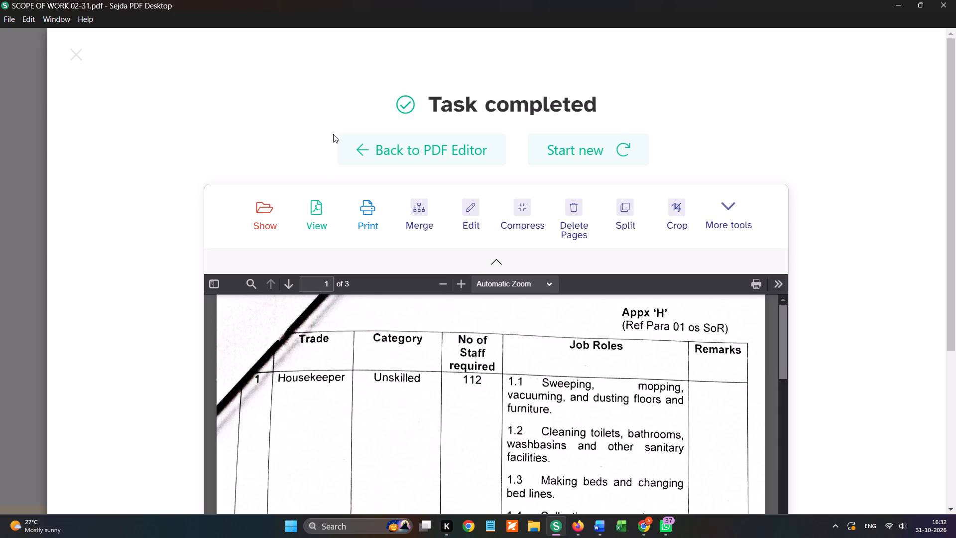
Start a new PDF Editor task and open MINIMUM WAGES 01-19 from Downloads.
left_click(589, 149)
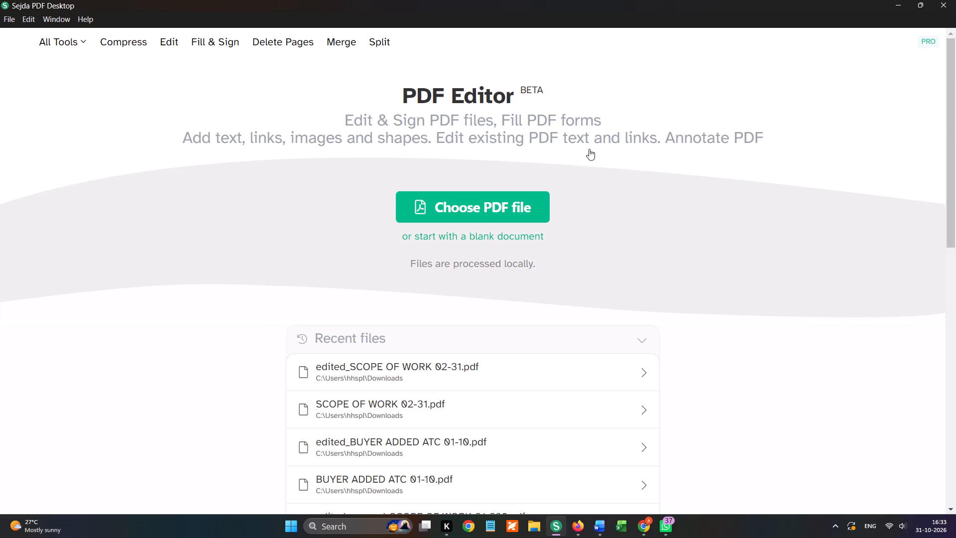
left_click(519, 191)
left_click(510, 206)
scroll(19, 158, "up", 5)
left_click(46, 132)
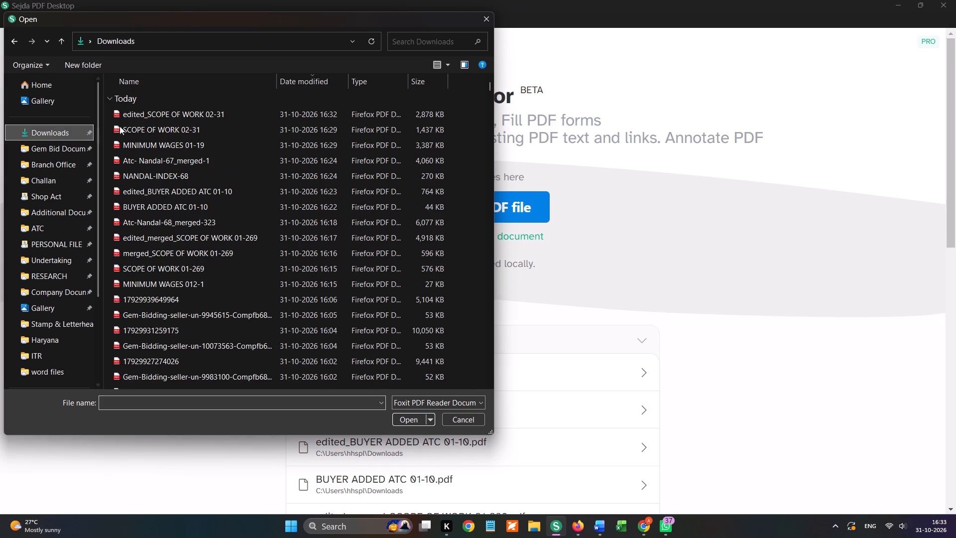
double_click(138, 143)
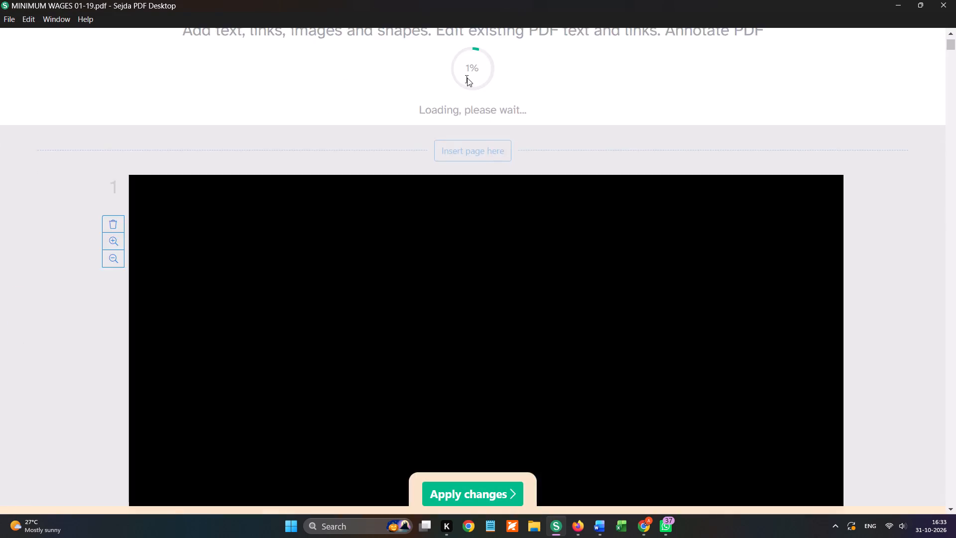
Place the Nandal Services director signature below the last paragraph of page 1 and repeat it on all pages.
left_click(465, 48)
left_click(485, 155)
scroll(528, 185, "down", 4)
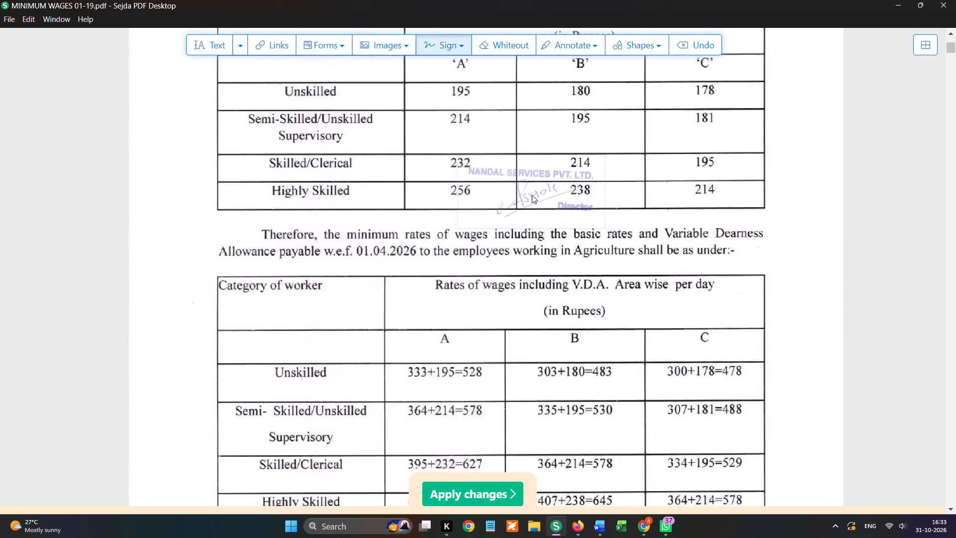
scroll(524, 201, "down", 1)
left_click(424, 133)
left_click(383, 86)
left_click(390, 115)
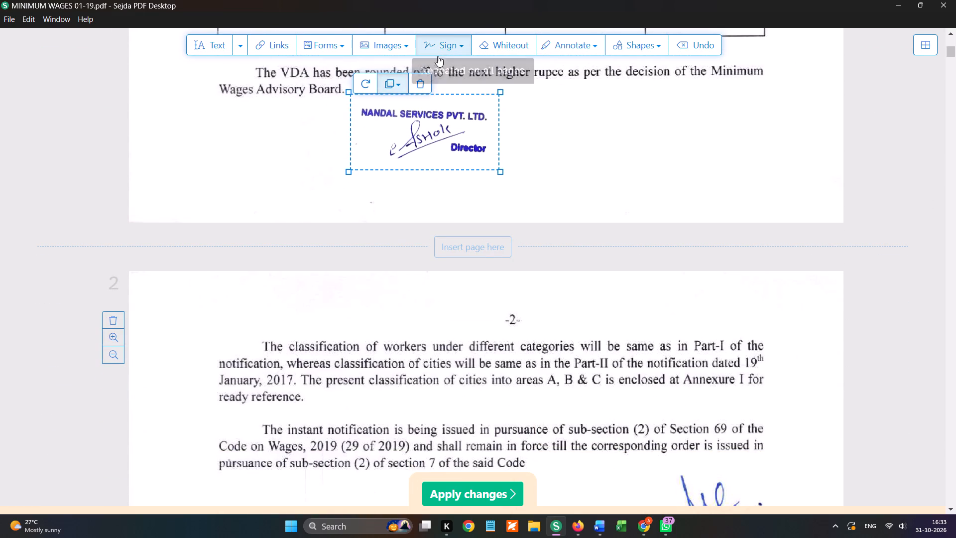
Place the round Delhi company stamp beside the director signature on page 1 and repeat it on all pages.
left_click(443, 39)
left_click(485, 73)
left_click(563, 131)
left_click(560, 77)
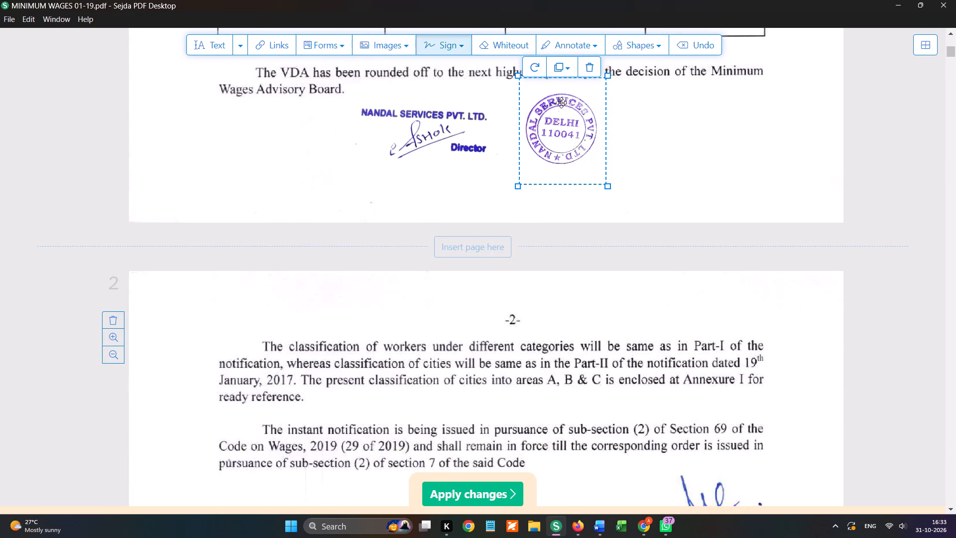
left_click(556, 66)
left_click(555, 94)
left_click(561, 94)
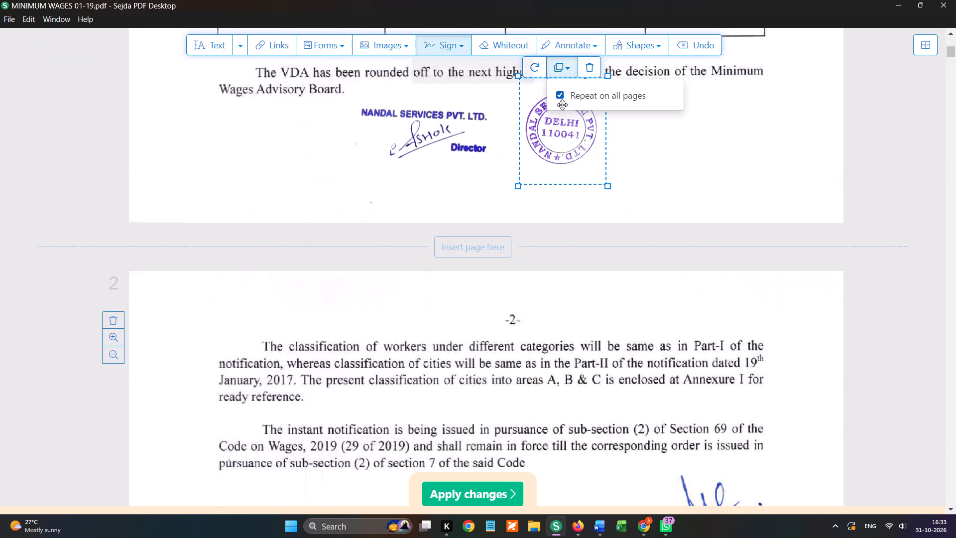
Check the repeated marks page by page and delete the cut-off director signature and company stamp at the bottom of page 15.
scroll(564, 125, "down", 14)
scroll(545, 165, "up", 3)
scroll(545, 166, "down", 10)
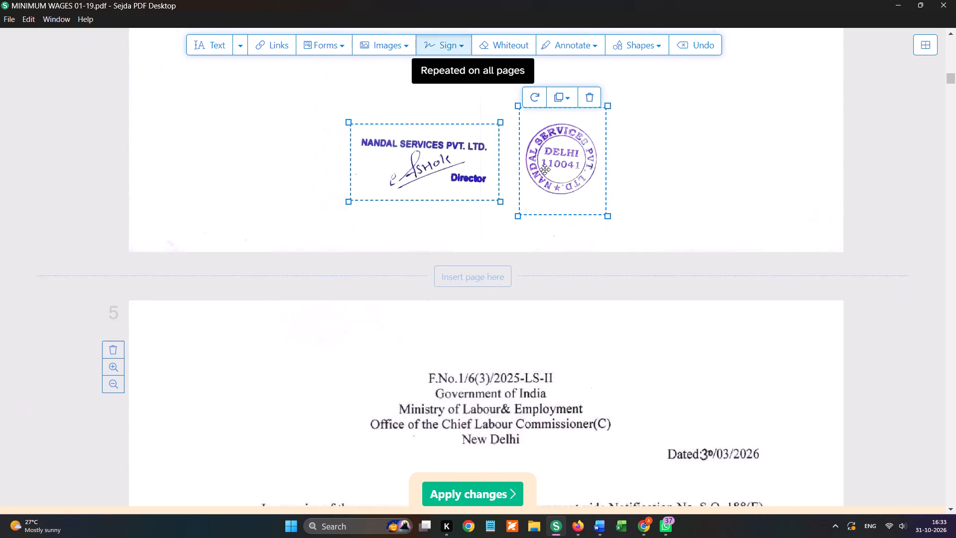
scroll(545, 169, "down", 16)
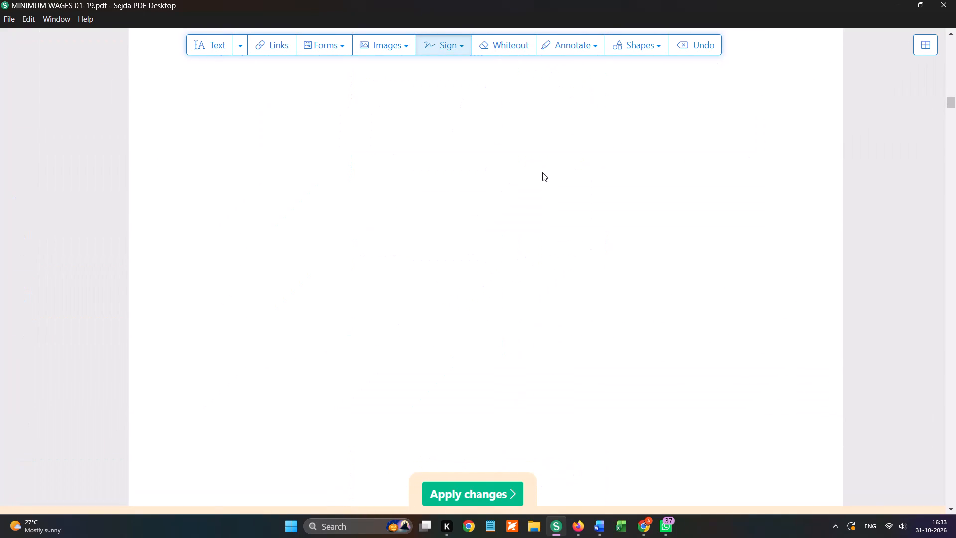
scroll(542, 172, "down", 14)
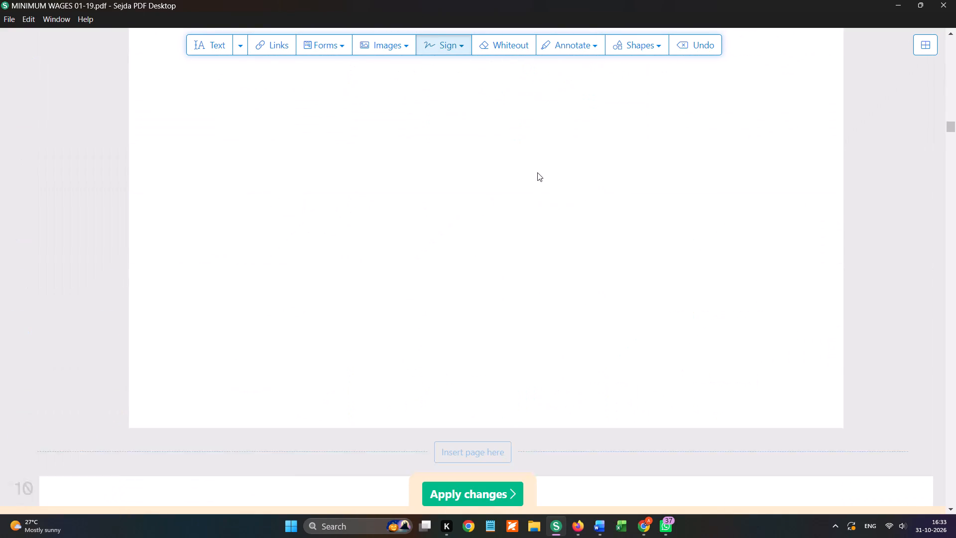
scroll(537, 169, "down", 15)
scroll(537, 168, "down", 6)
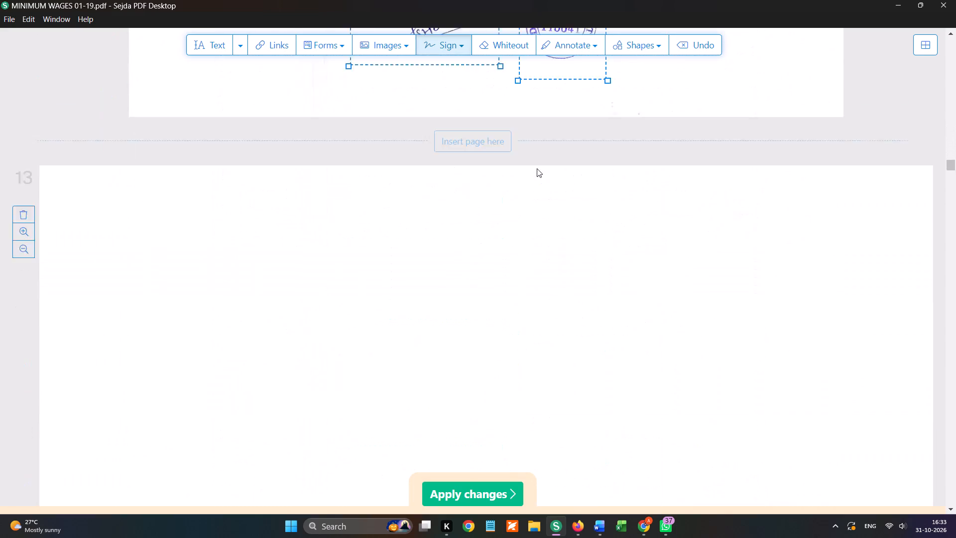
scroll(537, 168, "down", 14)
scroll(537, 166, "down", 8)
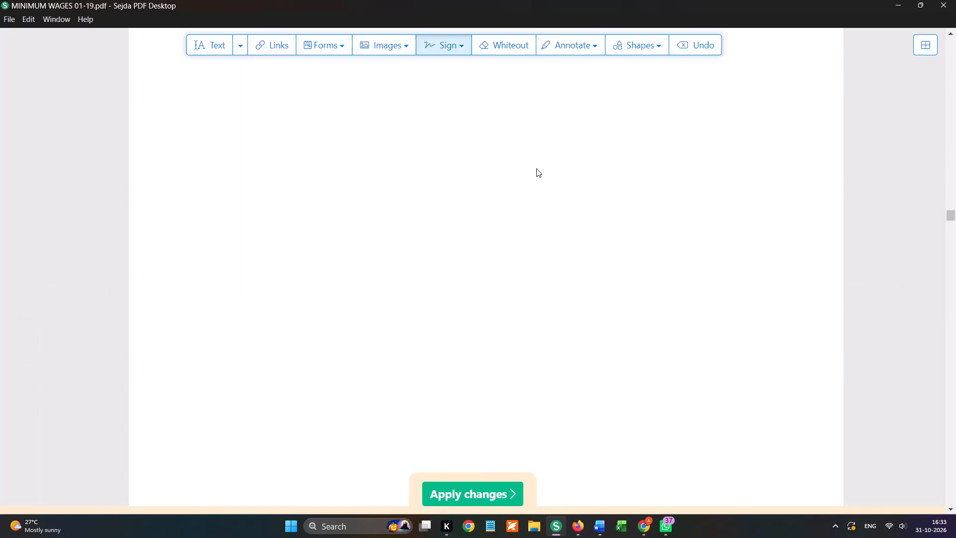
scroll(536, 167, "up", 5)
left_click(418, 252)
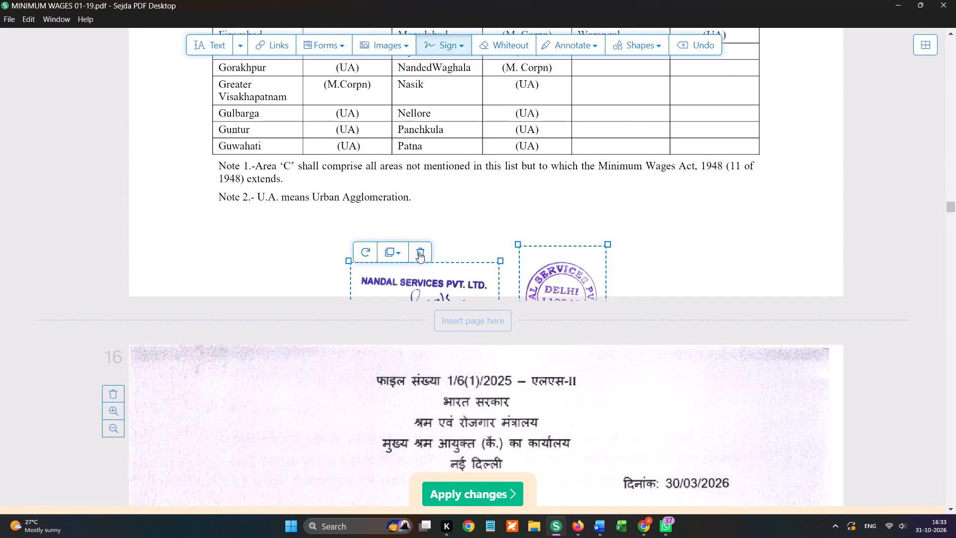
left_click(591, 235)
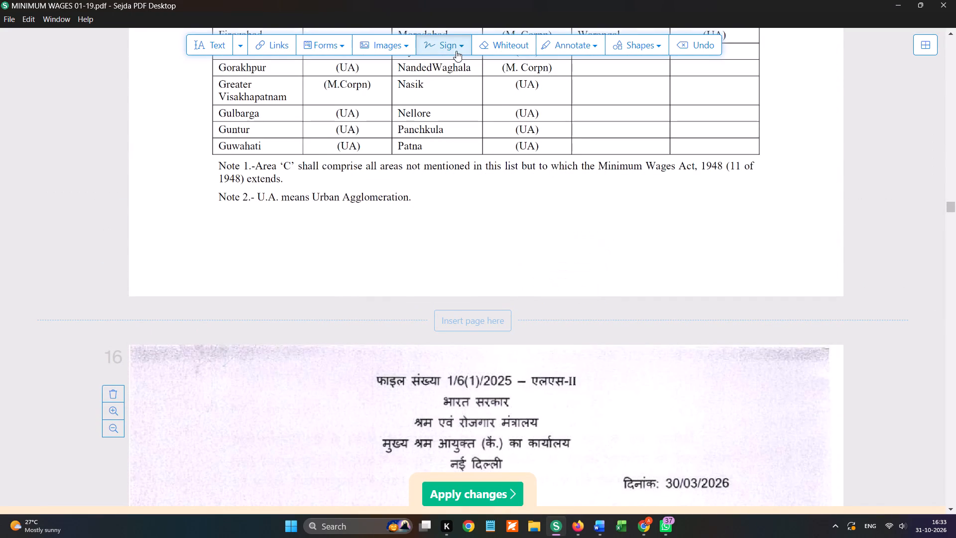
Place the director signature and round company stamp side by side around Note 2 at the end of page 15.
left_click(456, 49)
left_click(483, 151)
left_click(498, 211)
left_click(448, 47)
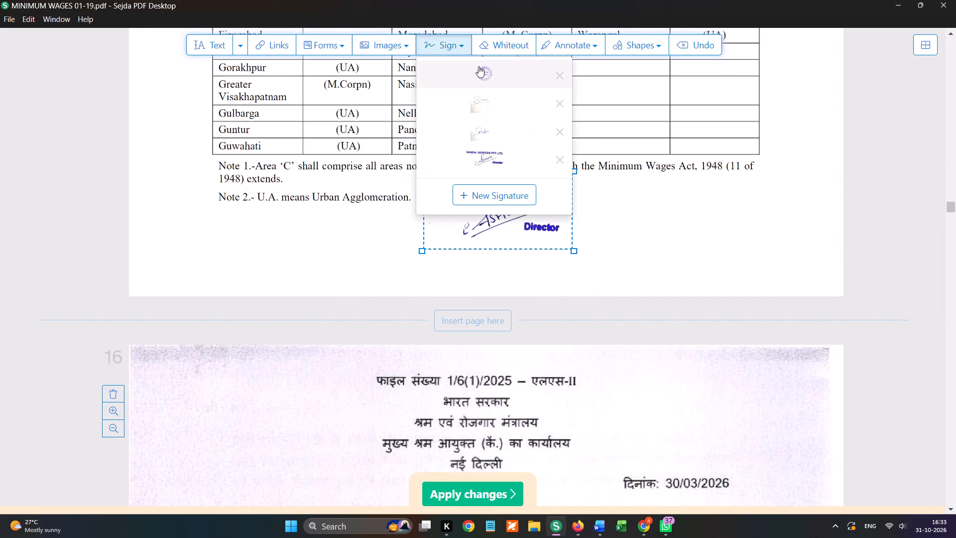
left_click(480, 69)
left_click(620, 228)
Look through the remaining pages from page 16 to the end of the minimum wages PDF, checking the signature and stamp.
scroll(620, 230, "down", 14)
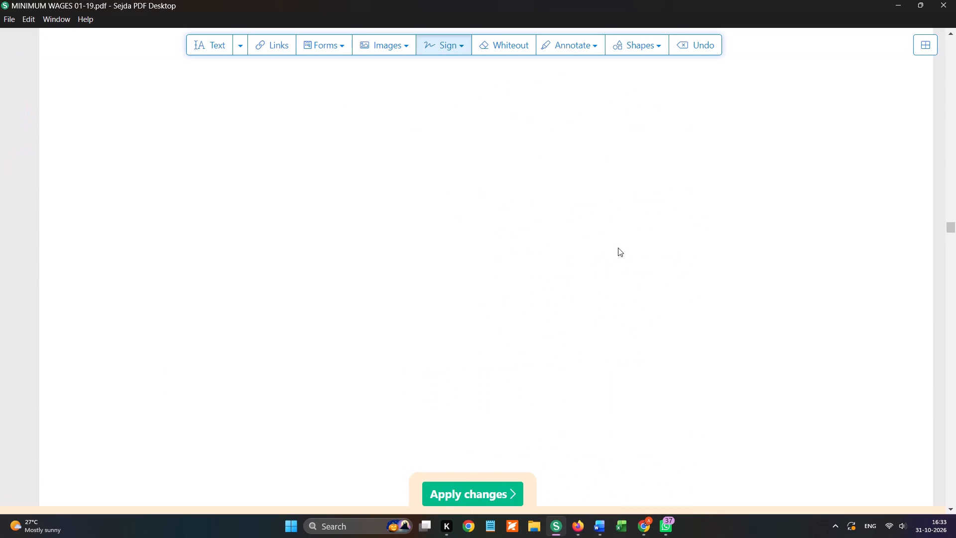
scroll(618, 248, "down", 12)
scroll(608, 240, "down", 18)
key("space")
key("space")
key("space")
key("space")
key("space")
key("space")
key("space")
key("space")
key("space")
key("space")
key("space")
key("space")
key("space")
key("space")
key("space")
key("space")
key("space")
key("space")
key("space")
key("space")
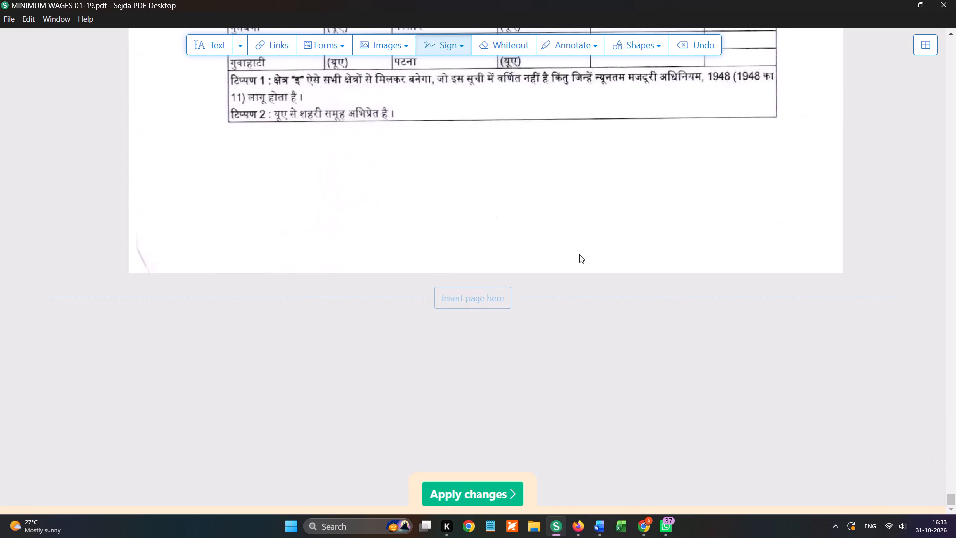
Apply the changes and save the signed PDF as edited_MINIMUM WAGES 01-19 in Downloads.
left_click(475, 499)
scroll(79, 205, "up", 5)
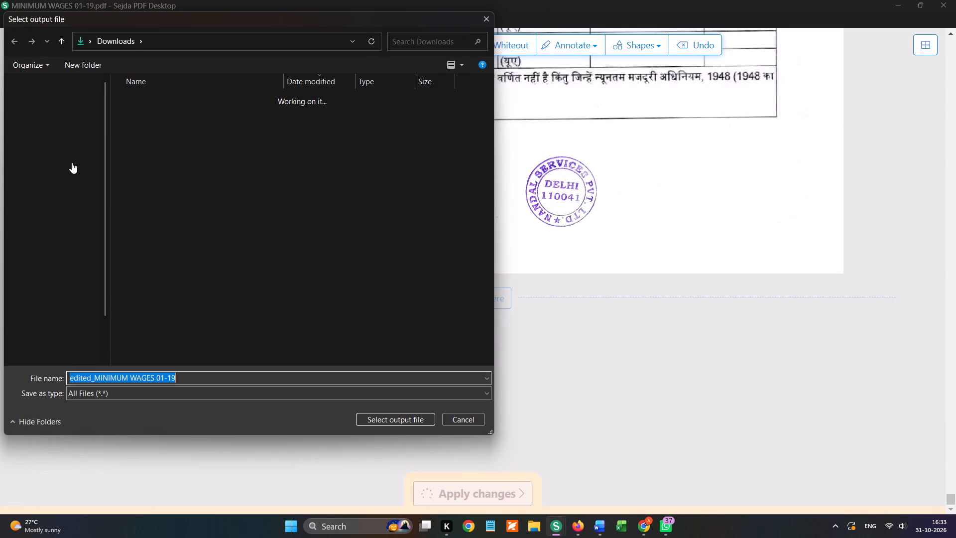
left_click(66, 116)
left_click(385, 417)
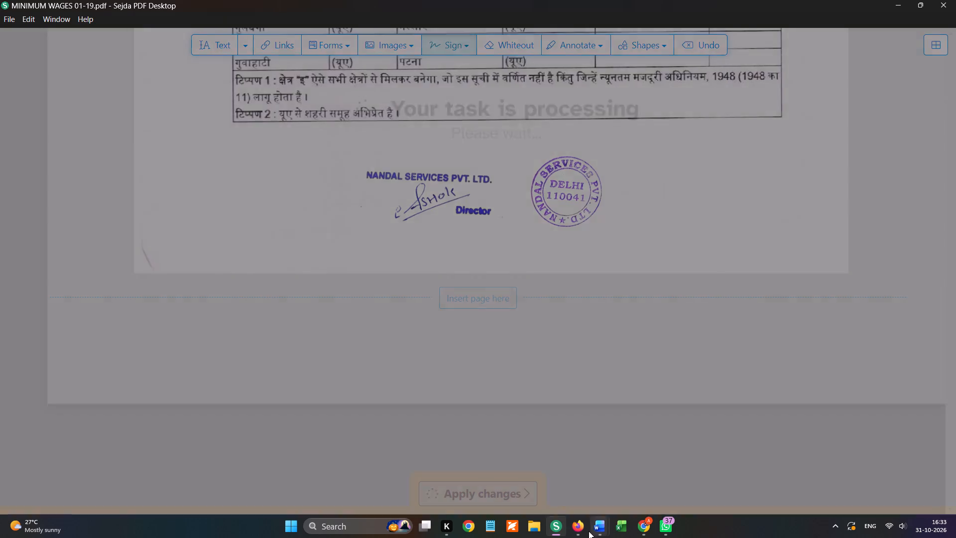
Switch to Firefox and load edited_SCOPE OF WORK 02-31 and edited_MINIMUM WAGES 01-19 from Downloads into iLovePDF's Merge PDF tool.
left_click(587, 530)
left_click(132, 8)
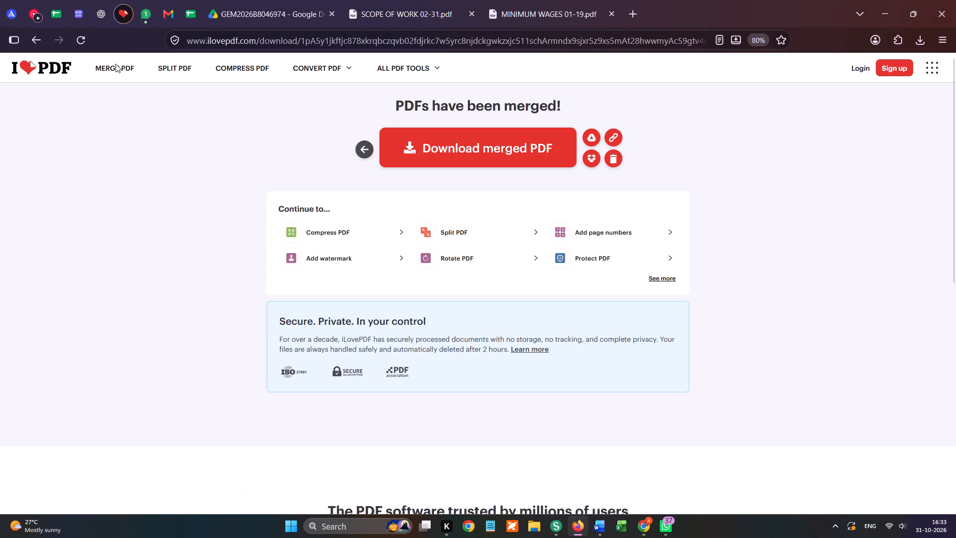
left_click(116, 64)
left_click(497, 198)
left_click(500, 186)
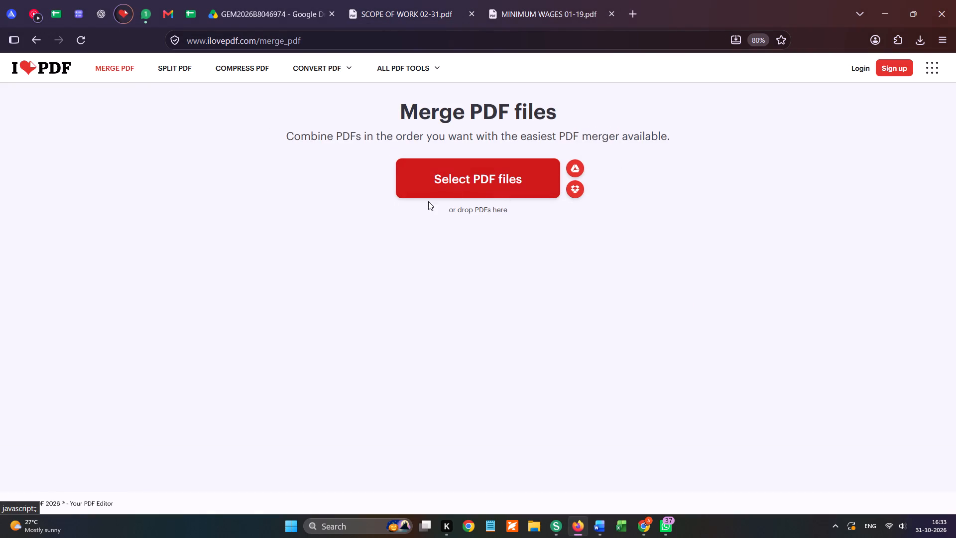
scroll(64, 169, "up", 6)
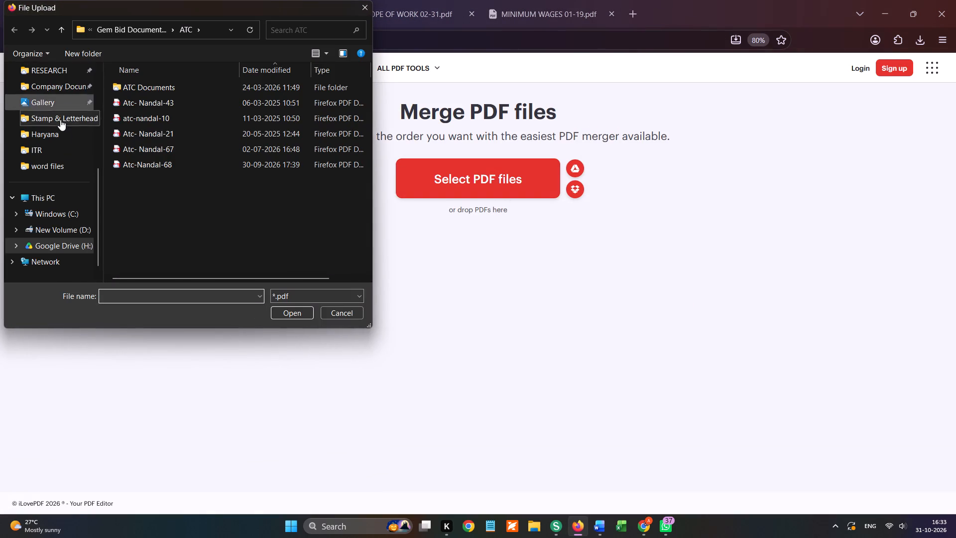
scroll(63, 126, "up", 4)
left_click(70, 120)
left_click(151, 117, "ctrl")
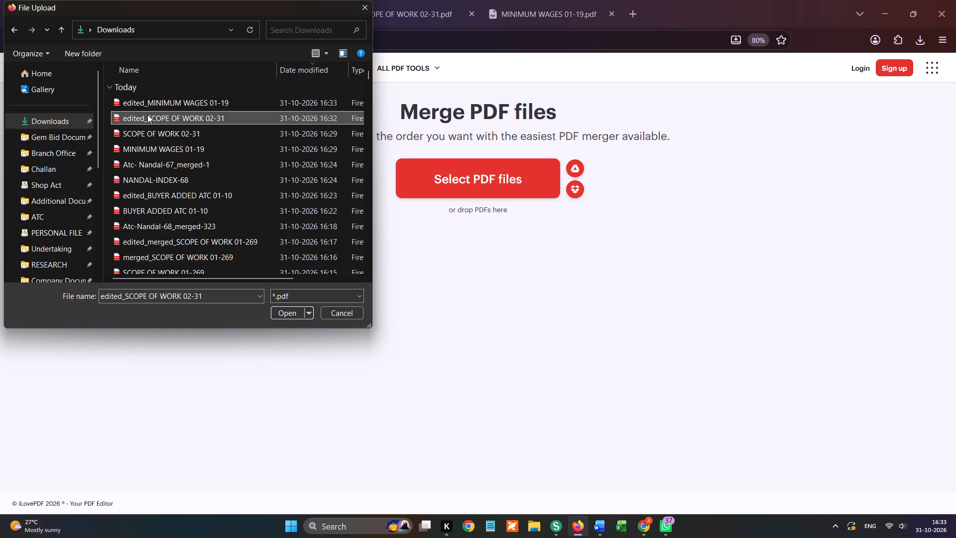
left_click(155, 105, "ctrl")
left_click(289, 310)
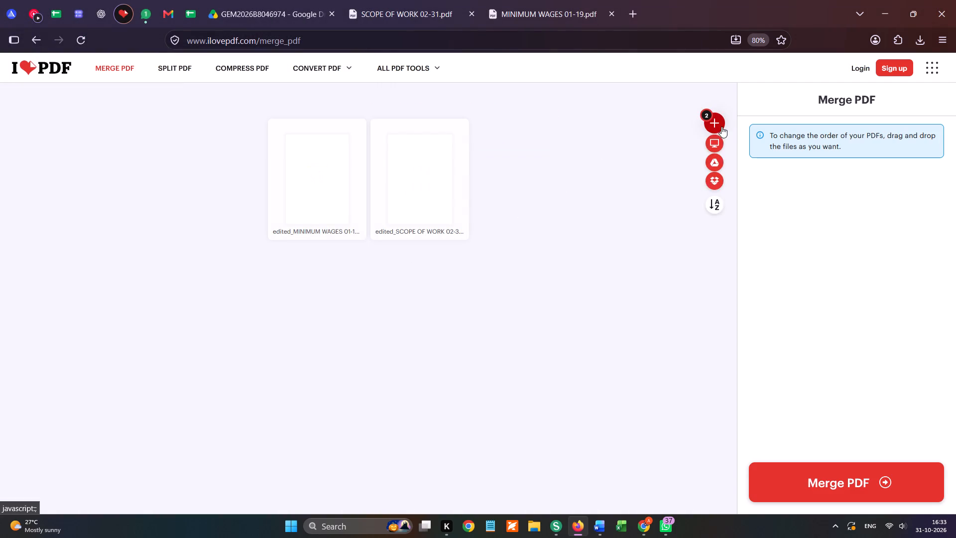
Add Atc-Nandal-68 from the ATC folder of Gem Bid Documents - Nandal to the files being merged.
left_click(715, 124)
scroll(67, 174, "up", 4)
left_click(64, 190)
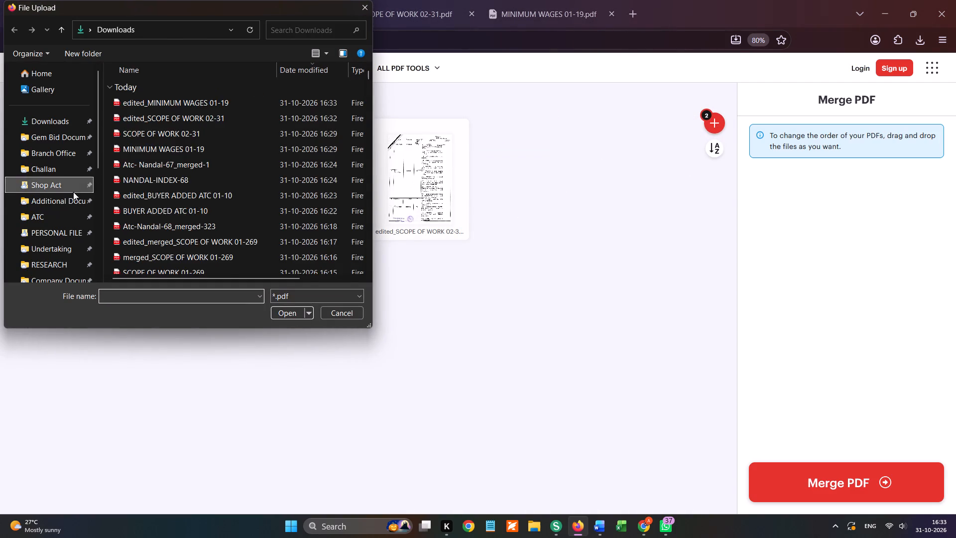
left_click(74, 141)
double_click(144, 103)
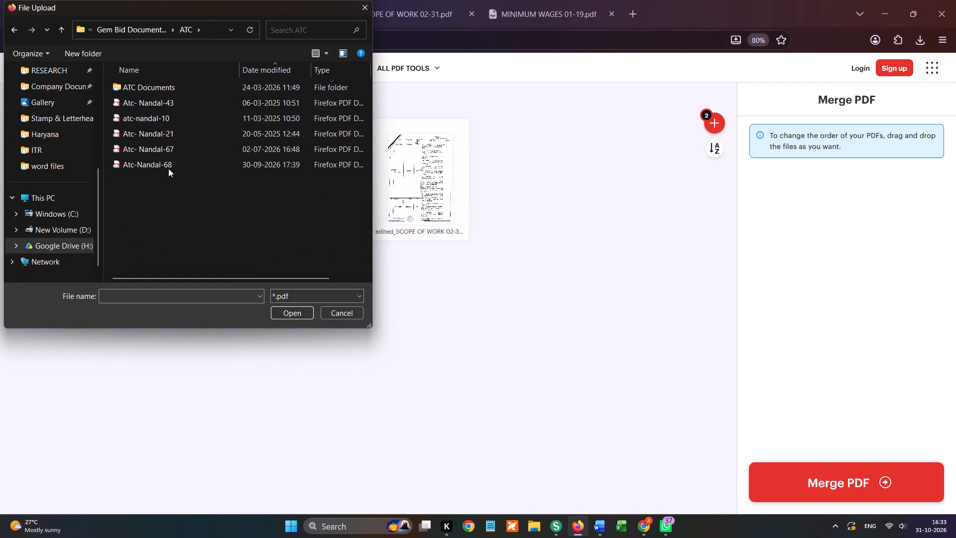
double_click(168, 168)
Merge the three PDFs into one file and download it.
left_click_drag(372, 211, 393, 197)
left_click(820, 479)
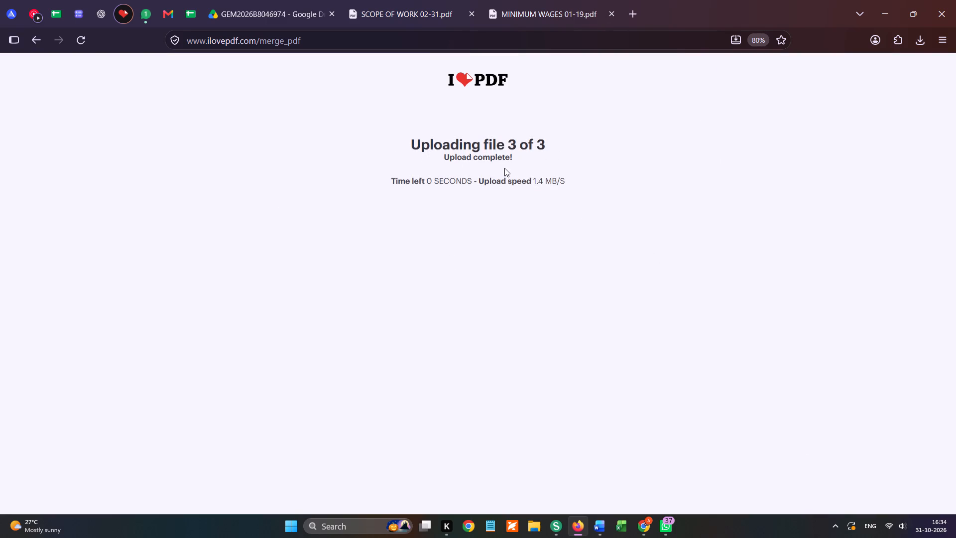
left_click(478, 139)
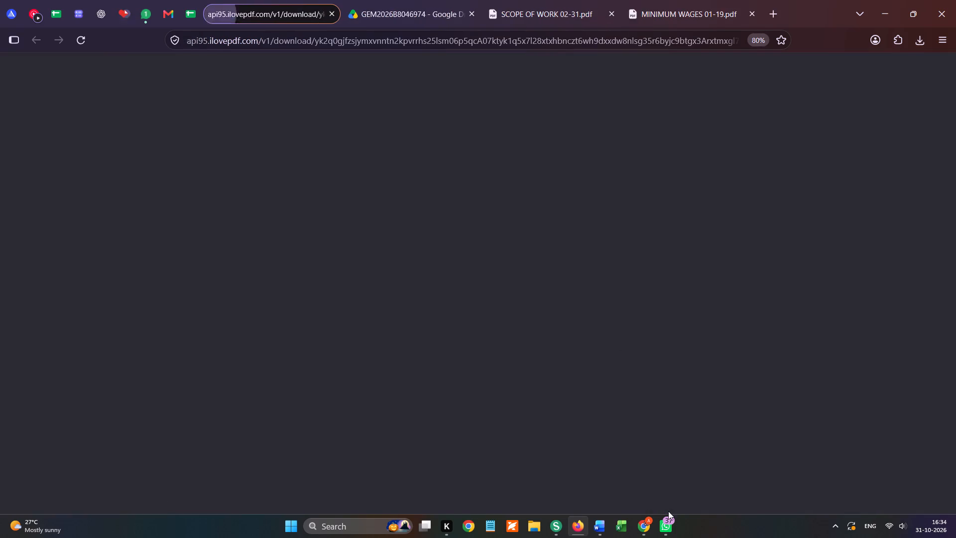
Switch to Chrome and upload statutory-auditor-certificate-nandal from Gem Bid Documents - Nandal as the Statutory Auditor Certificate.
left_click(650, 521)
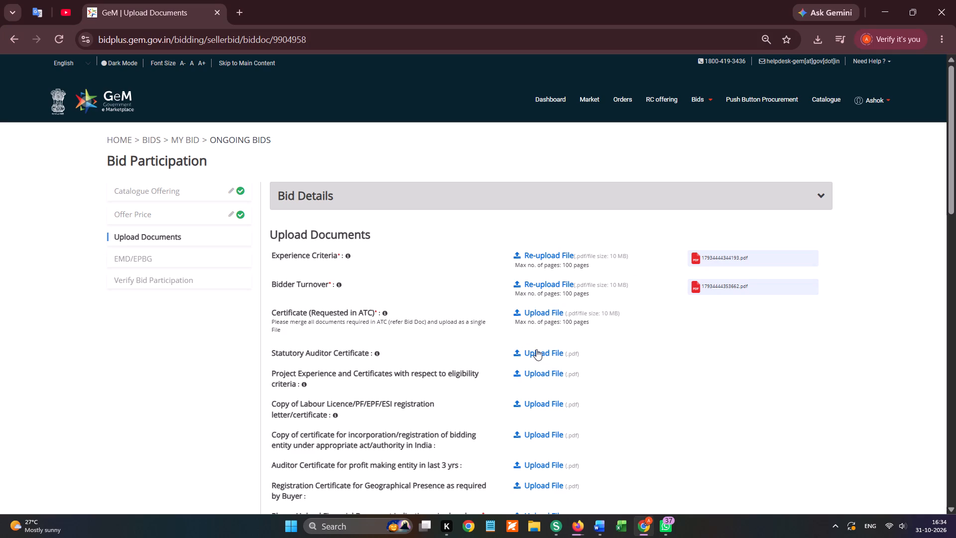
left_click(536, 349)
scroll(8, 235, "up", 6)
scroll(61, 197, "up", 1)
left_click(61, 197)
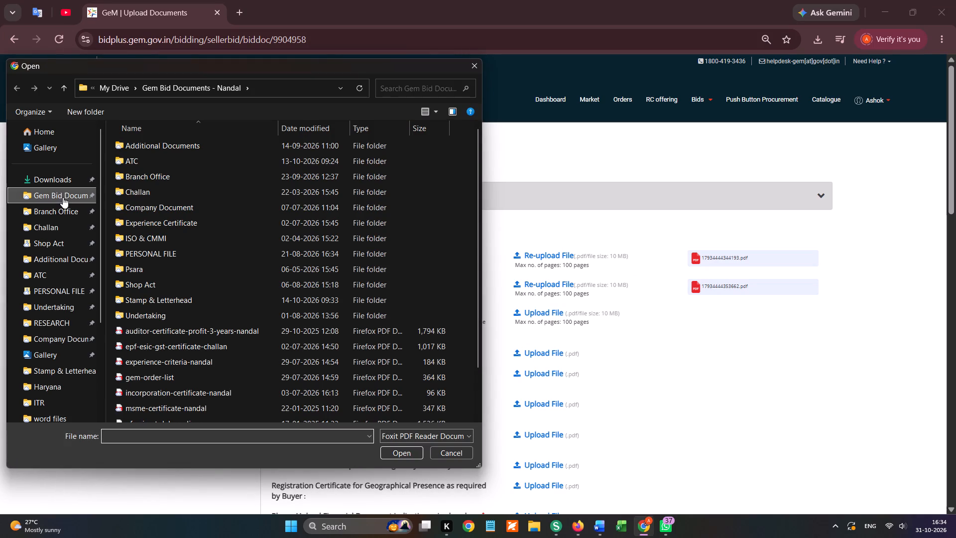
scroll(167, 374, "down", 3)
left_click(165, 392)
double_click(163, 398)
Upload gem-order-list for Project Experience and Certificates with respect to eligibility criteria.
scroll(493, 276, "down", 1)
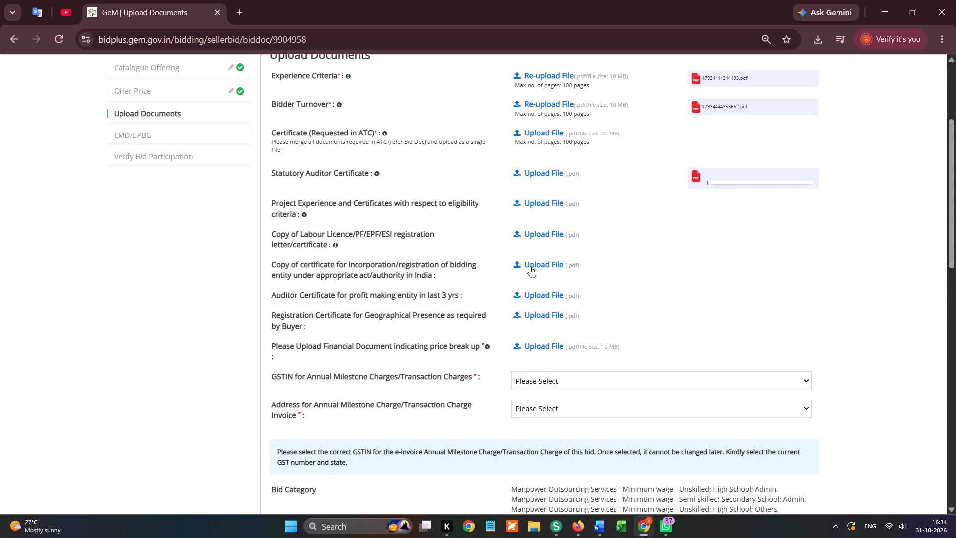
left_click(549, 200)
scroll(264, 261, "down", 5)
double_click(161, 323)
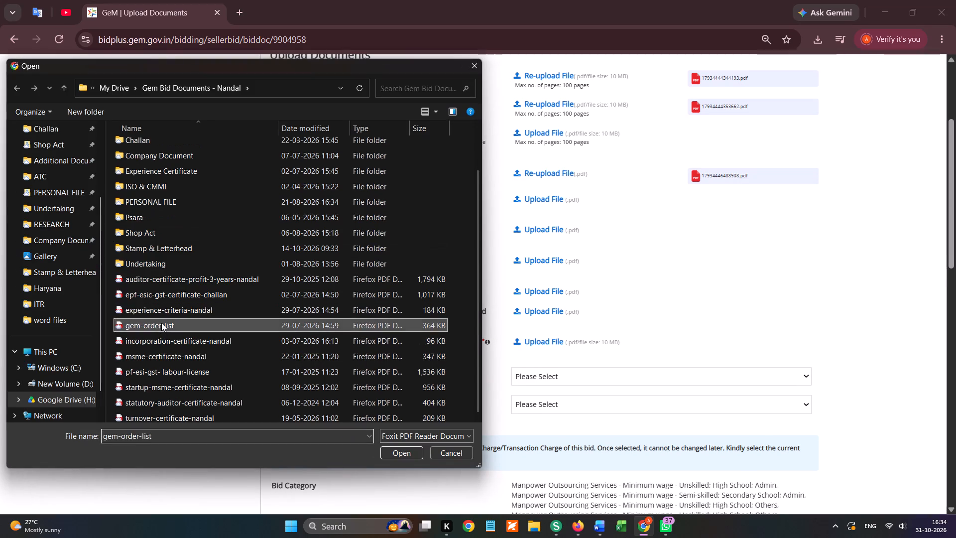
Upload pf-esi-gst- labour-license as the Copy of Labour Licence/PF/EPF/ESI registration letter/certificate.
left_click(533, 228)
scroll(254, 287, "down", 6)
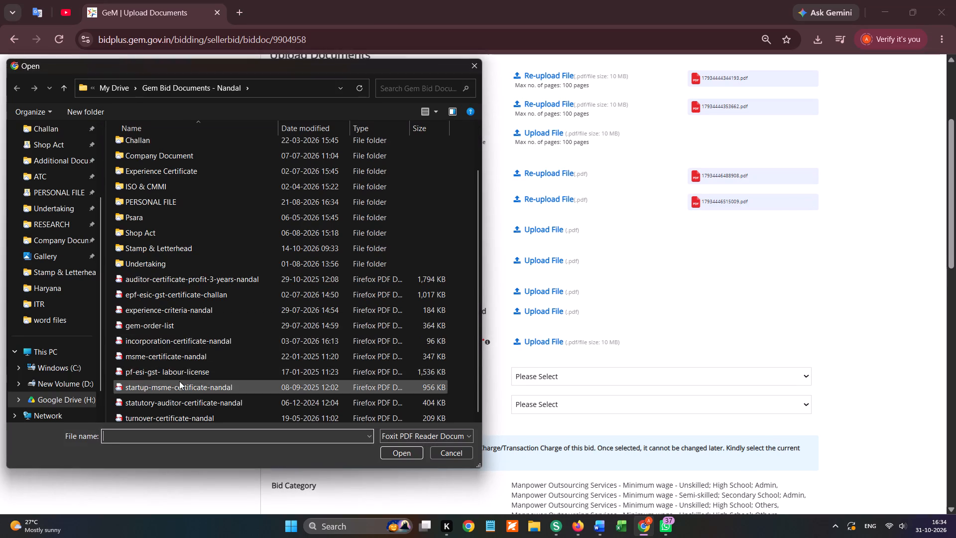
double_click(184, 369)
Upload incorporation-certificate-nandal as the certificate for incorporation/registration of the bidding entity.
left_click(557, 260)
scroll(344, 294, "down", 6)
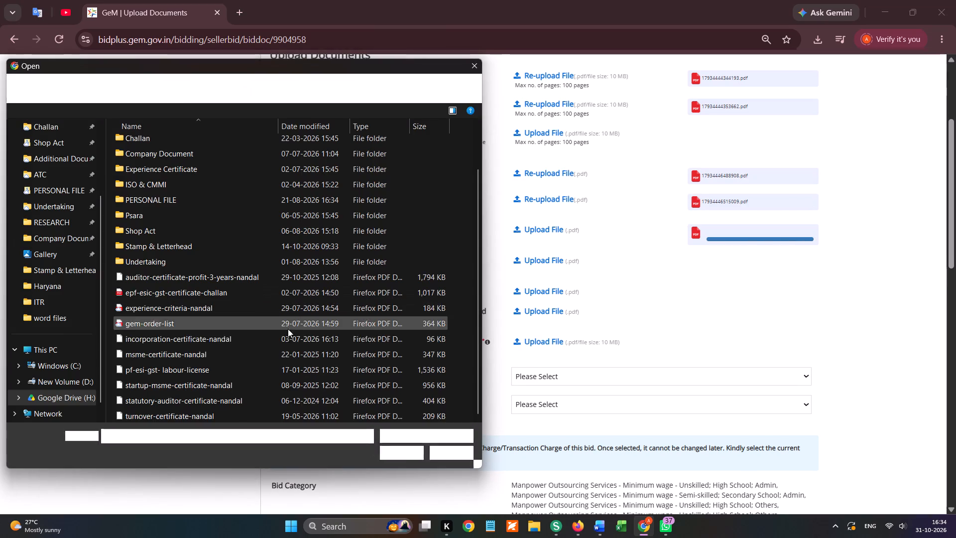
double_click(190, 339)
Upload auditor-certificate-profit-3-years-nandal as the Auditor Certificate for profit making entity in last 3 years.
left_click(560, 292)
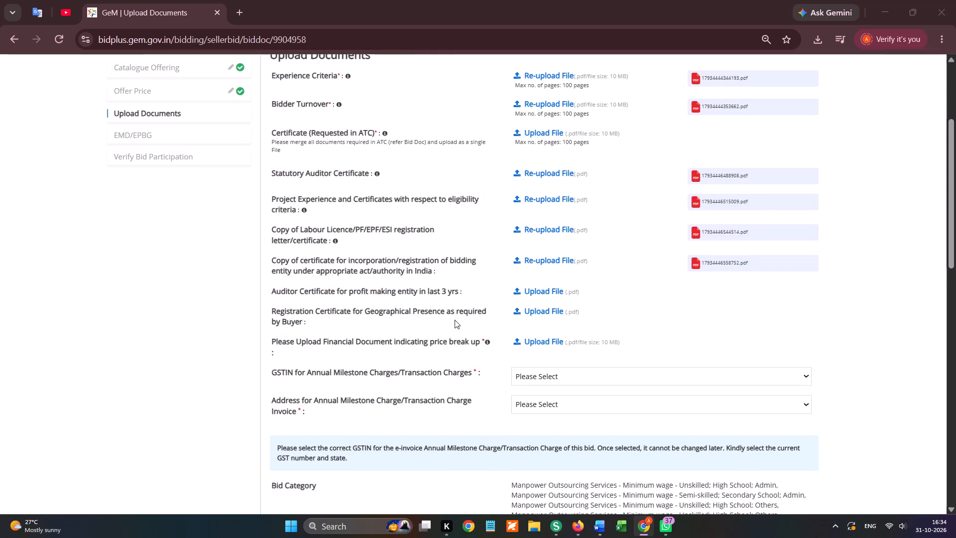
double_click(229, 333)
Find JABALPUR BRANCH OFFICE in the Branch Office folder by searching JABA and upload it as the Registration Certificate for Geographical Presence.
key("alt+Tab")
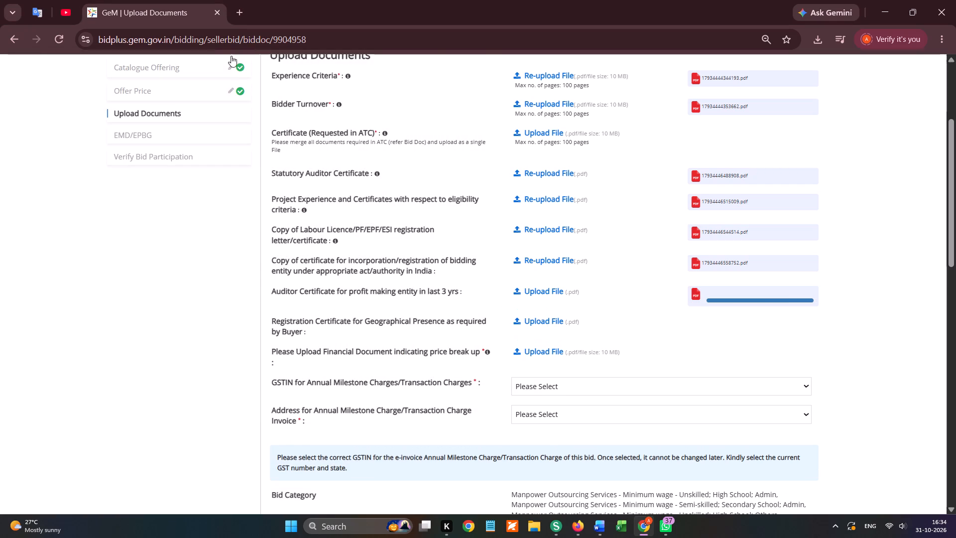
left_click(186, 12)
key("alt+Tab")
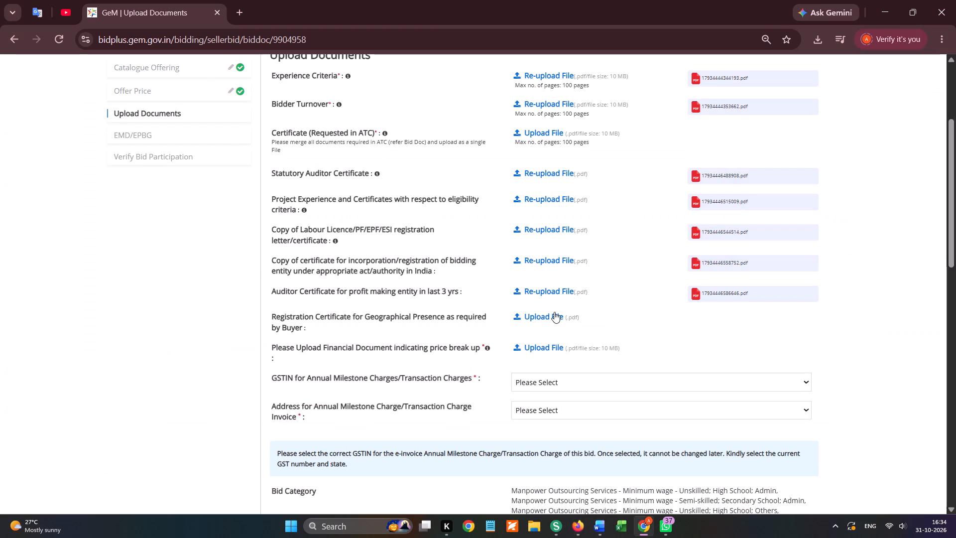
left_click(554, 316)
scroll(77, 217, "up", 4)
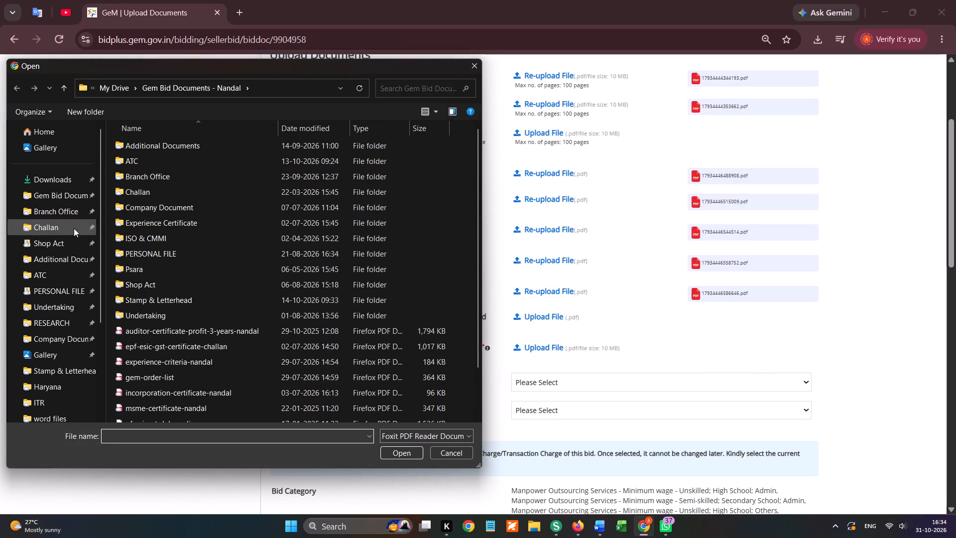
left_click(76, 213)
left_click(441, 88)
type("JABA")
double_click(277, 134)
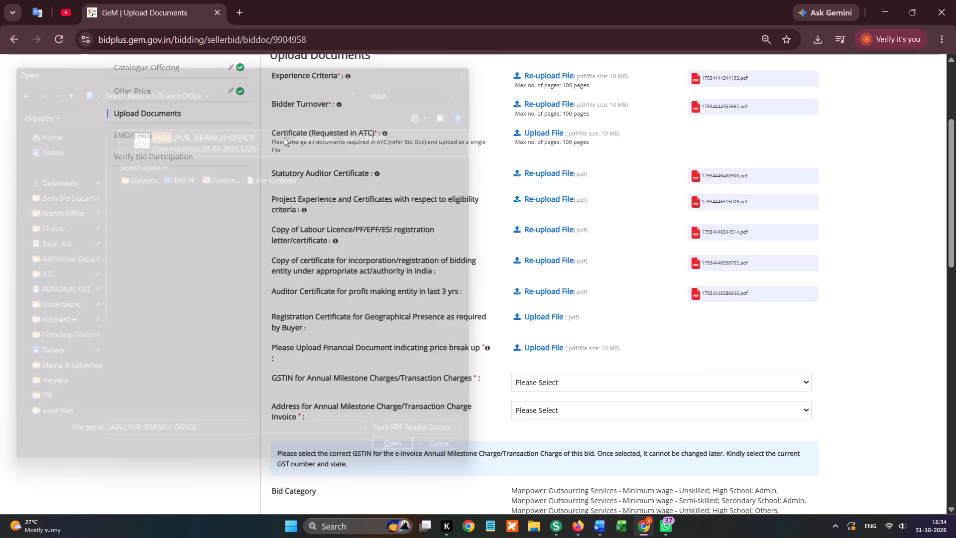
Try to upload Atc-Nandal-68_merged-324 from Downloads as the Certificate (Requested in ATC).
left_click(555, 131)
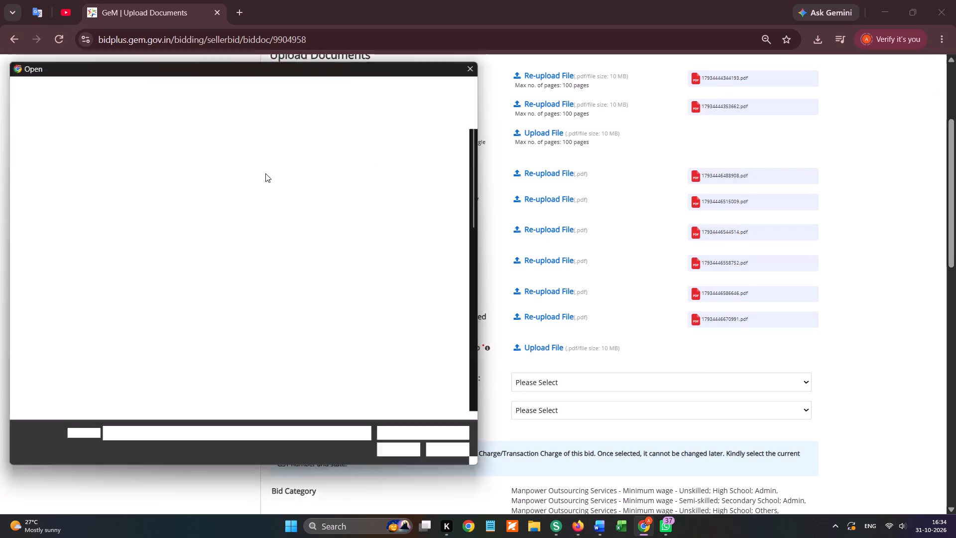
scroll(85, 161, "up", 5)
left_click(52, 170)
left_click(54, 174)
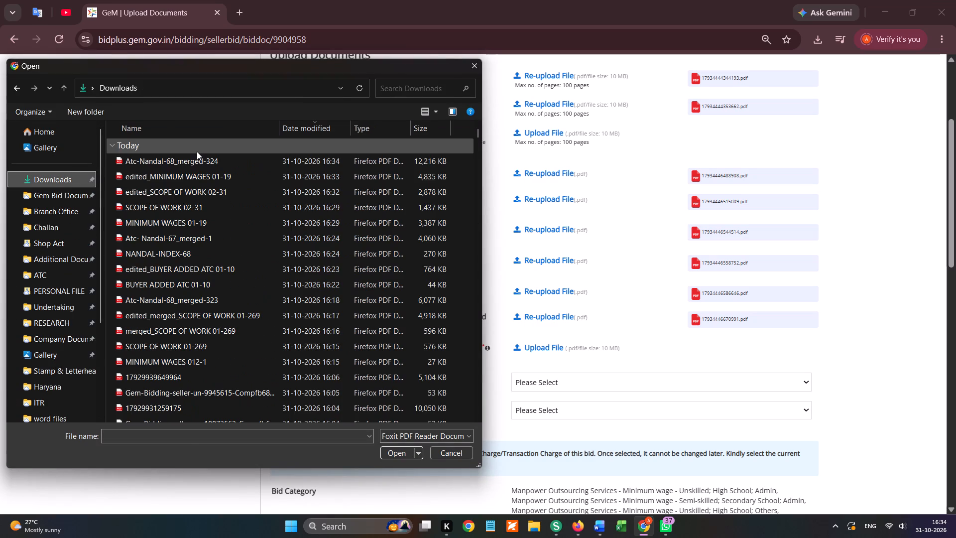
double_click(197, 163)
Switch to Firefox and open iLovePDF's Compress PDF tool to choose a PDF file for compression.
key("alt+Tab")
left_click(127, 9)
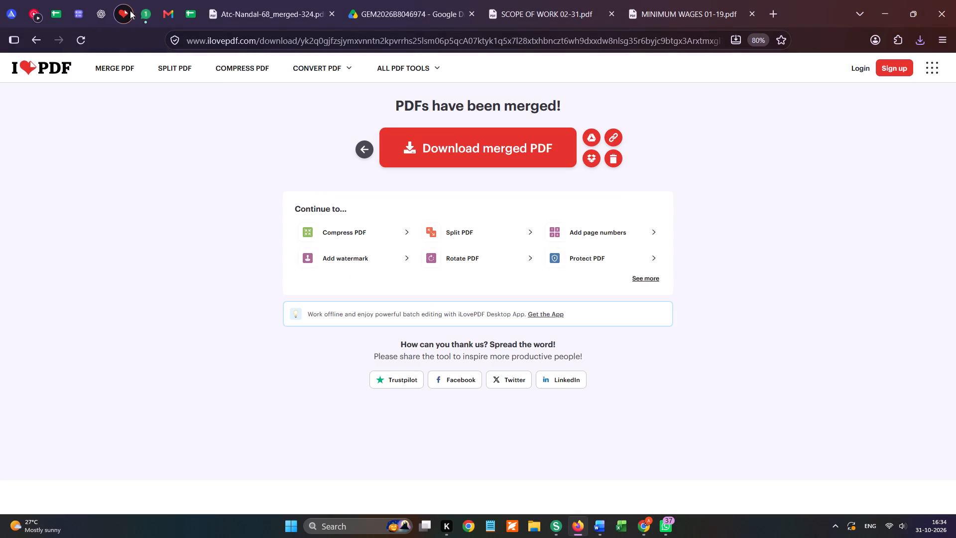
left_click(250, 60)
left_click(256, 72)
left_click(438, 175)
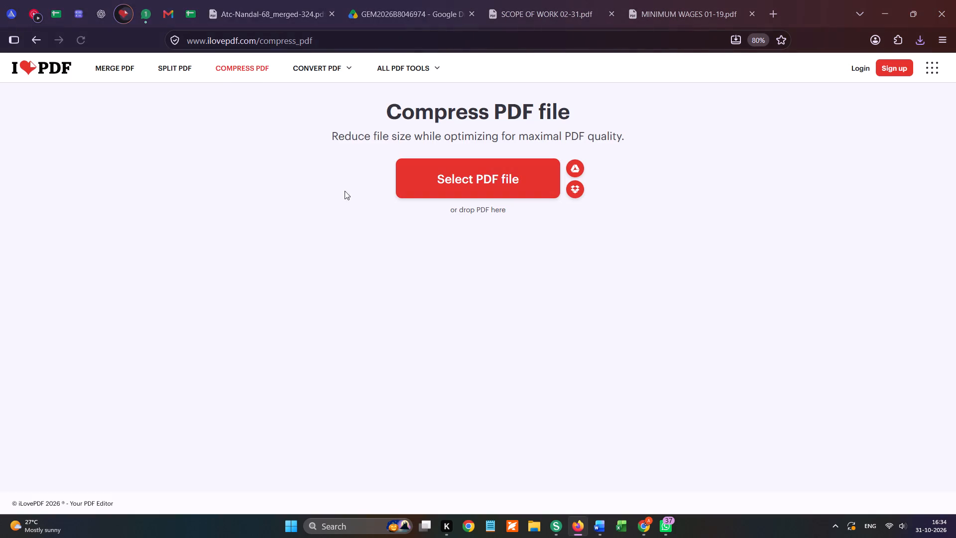
Choose Atc-Nandal-68_merged-324 from the Downloads folder and start compressing it.
scroll(76, 138, "up", 6)
left_click(57, 114)
double_click(154, 102)
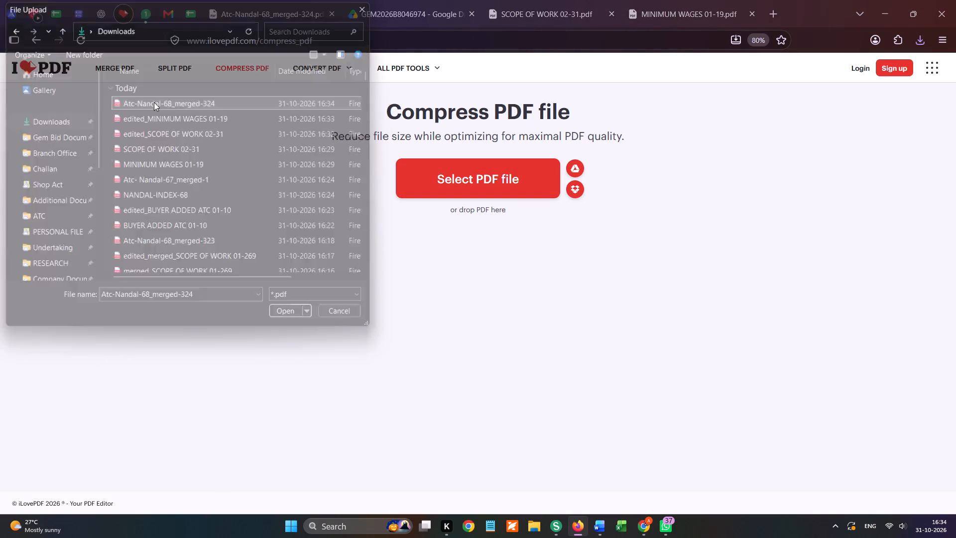
left_click(822, 484)
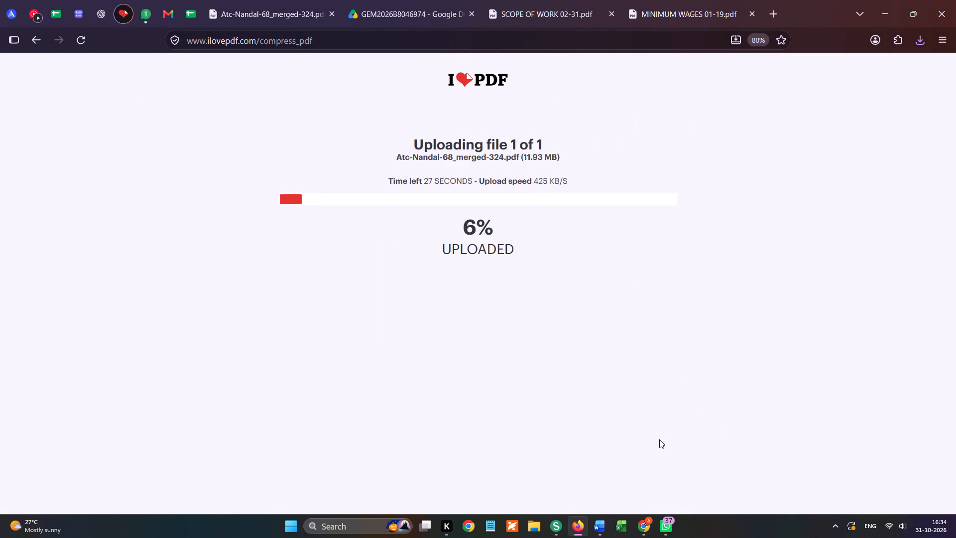
Switch to the tender tracking spreadsheet and open the Bid Value cell of the Jabalpur bid GEM/2026/B/8046974.
key("alt+Tab")
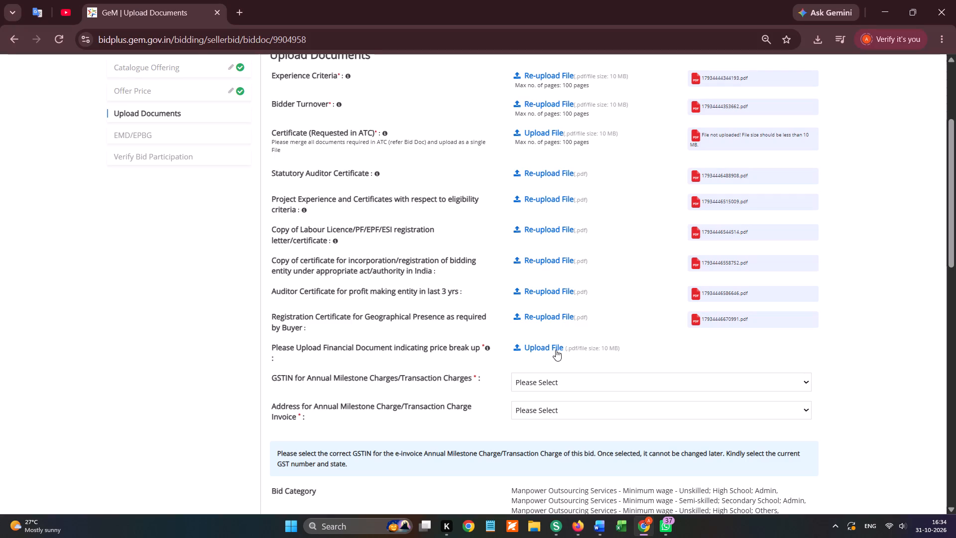
key("alt+Tab")
left_click(183, 9)
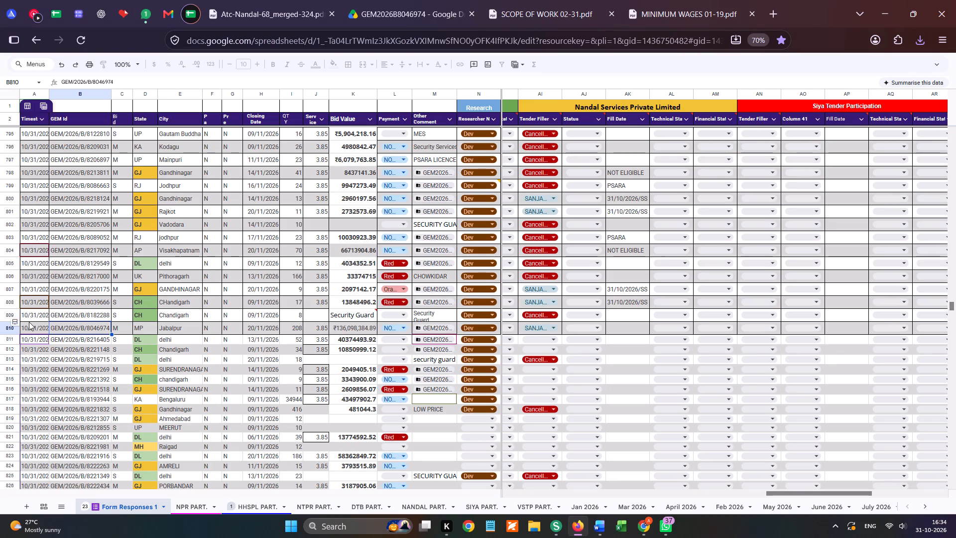
left_click(11, 327)
triple_click(351, 326)
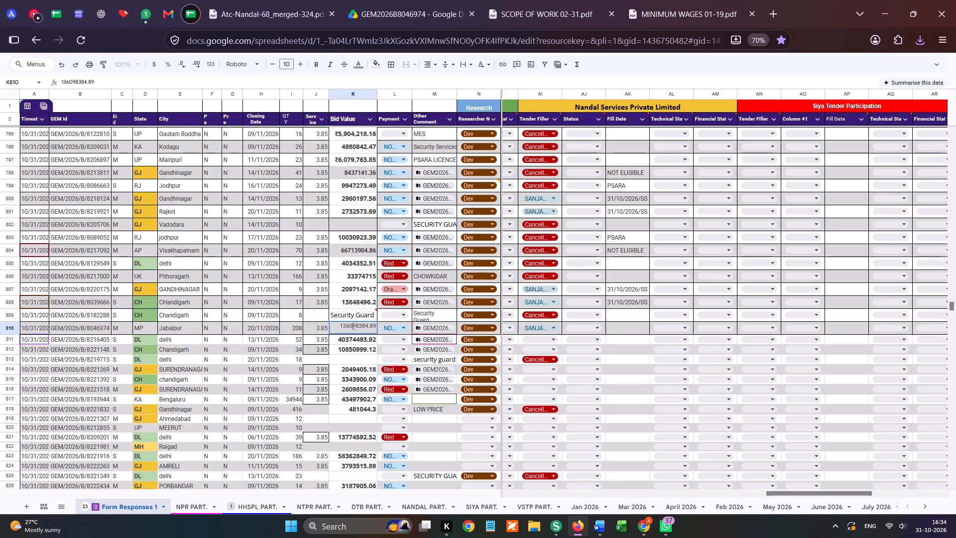
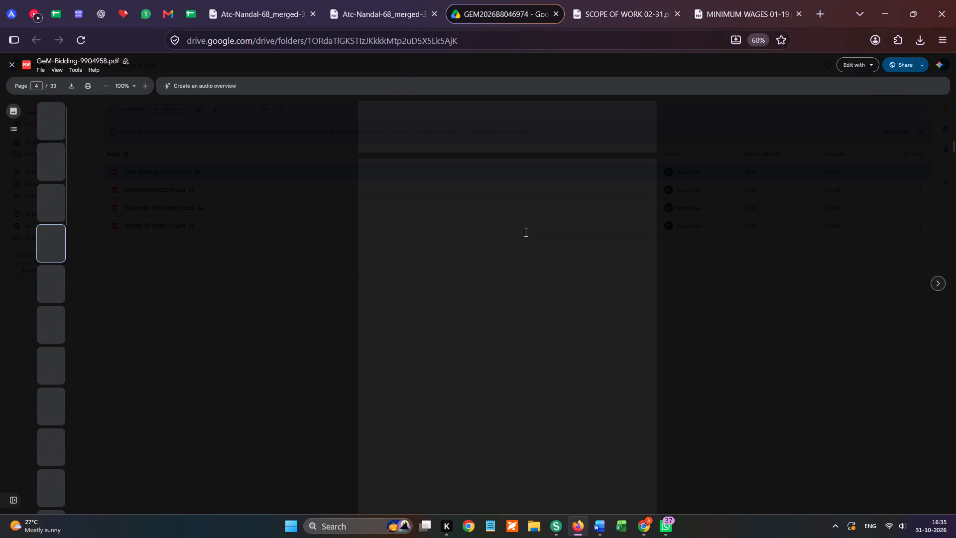
Look through the GeM-Bidding-9904958.pdf bid document to its last page and close the preview.
scroll(525, 232, "down", 20)
scroll(525, 232, "down", 20)
scroll(525, 232, "down", 20)
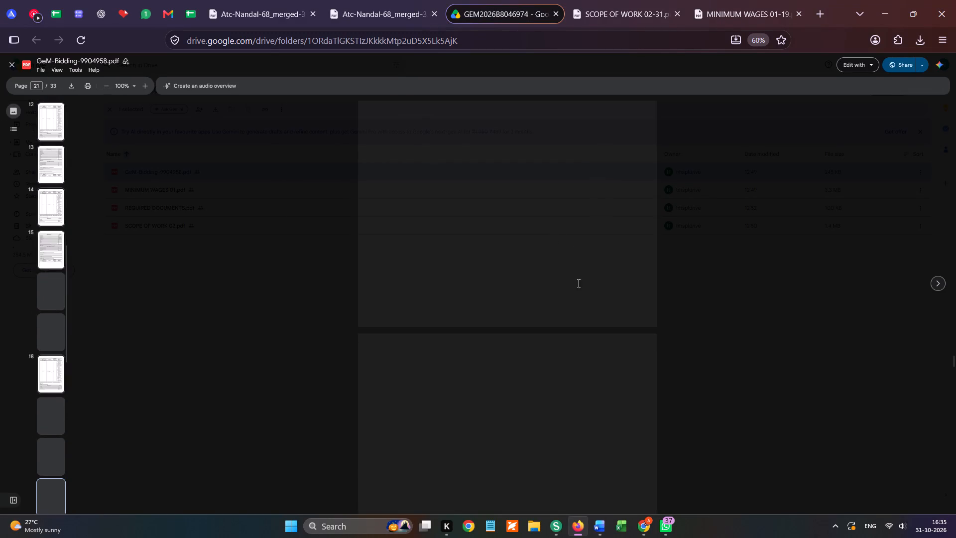
scroll(578, 283, "down", 20)
scroll(578, 283, "down", 8)
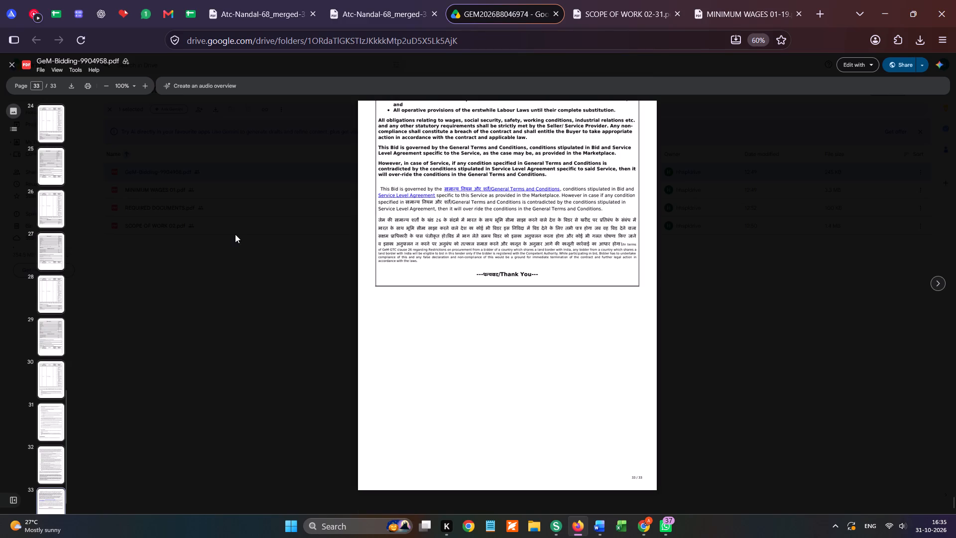
left_click(235, 234)
Switch to the tender tracking spreadsheet to consult the Jabalpur bid GEM/2026/B/8046974 entry.
left_click(182, 10)
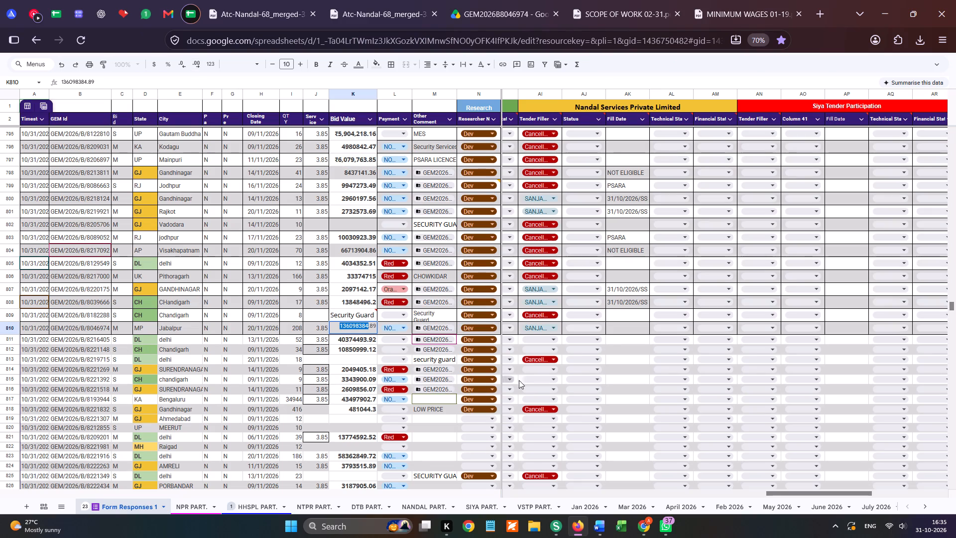
Review the company participation columns for bid GEM/2026/B/8046974 in the tender sheet, including Nandal Services' Fill Date.
left_click(616, 327)
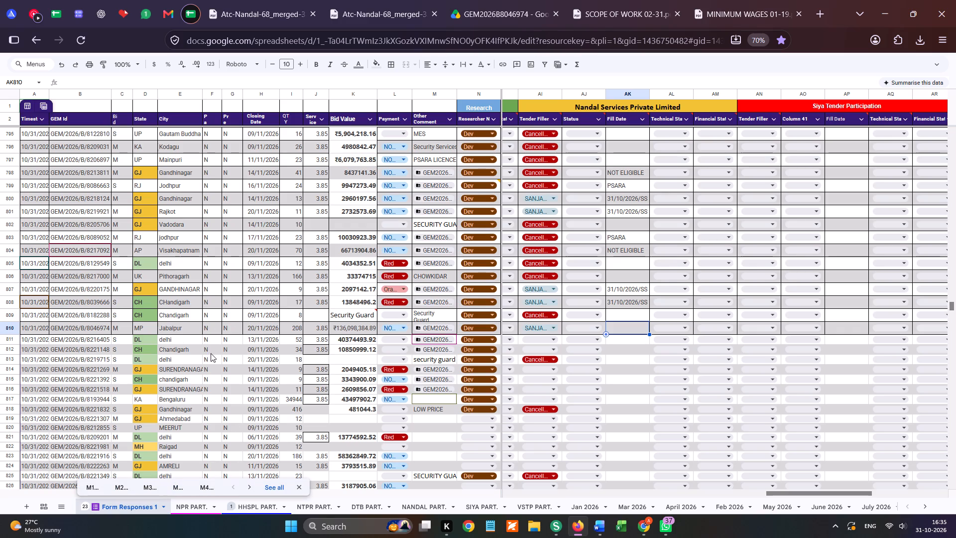
left_click_drag(786, 494, 703, 494)
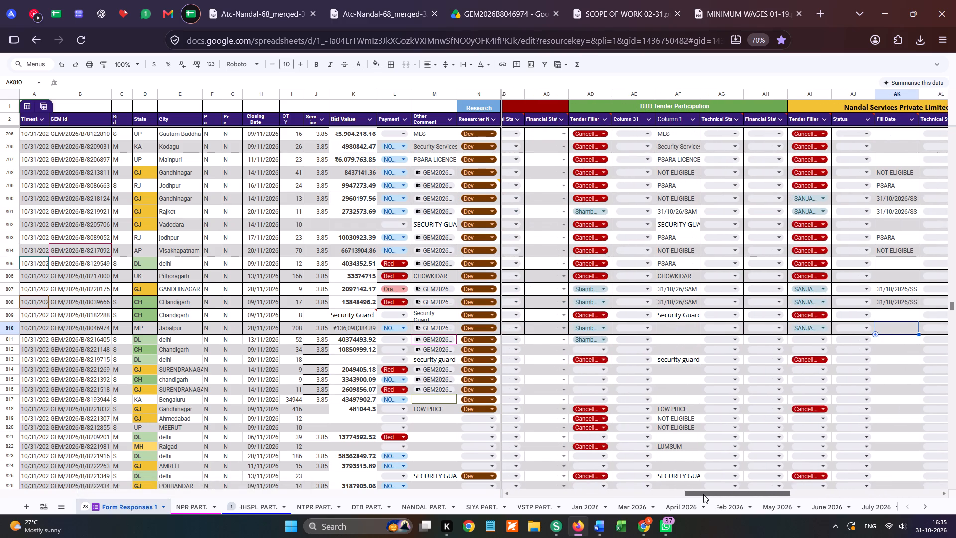
left_click_drag(703, 494, 763, 491)
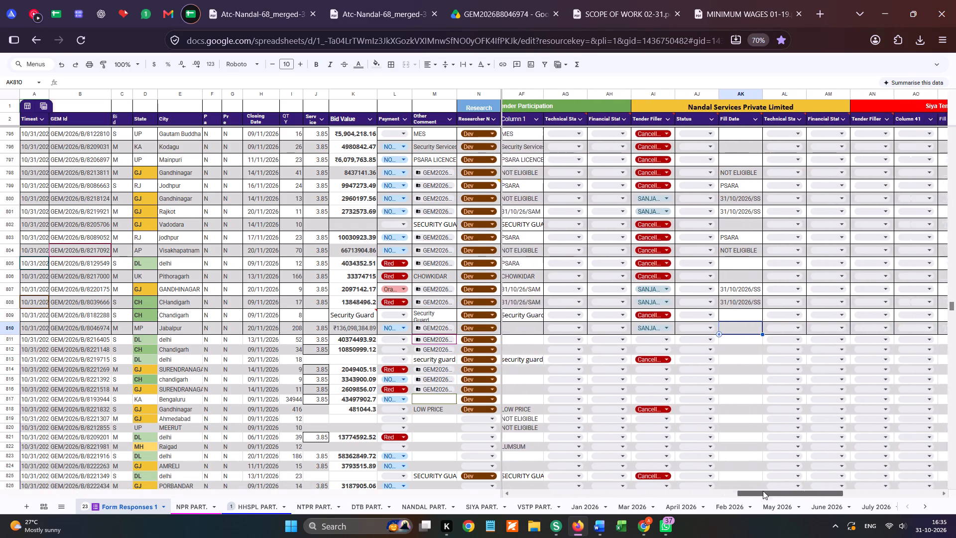
left_click_drag(763, 491, 841, 486)
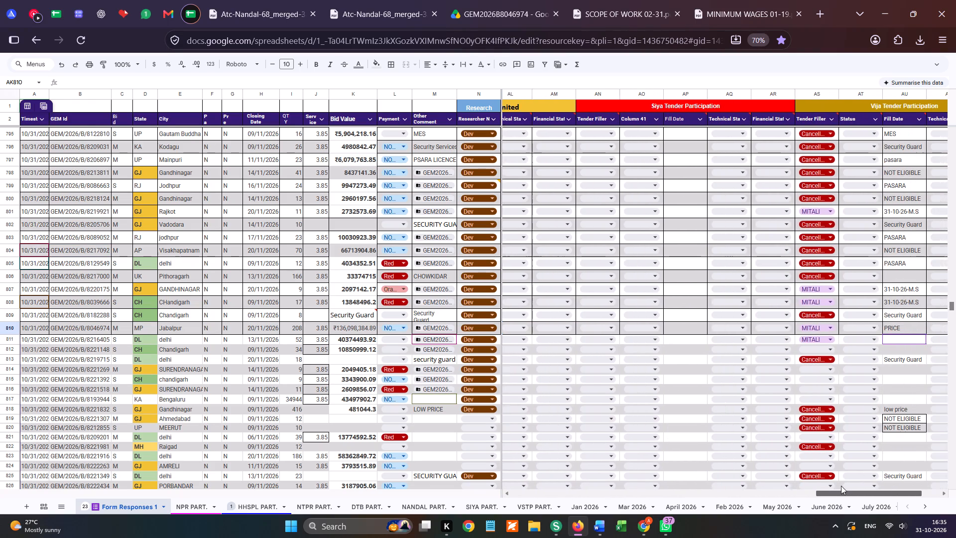
left_click_drag(841, 486, 785, 482)
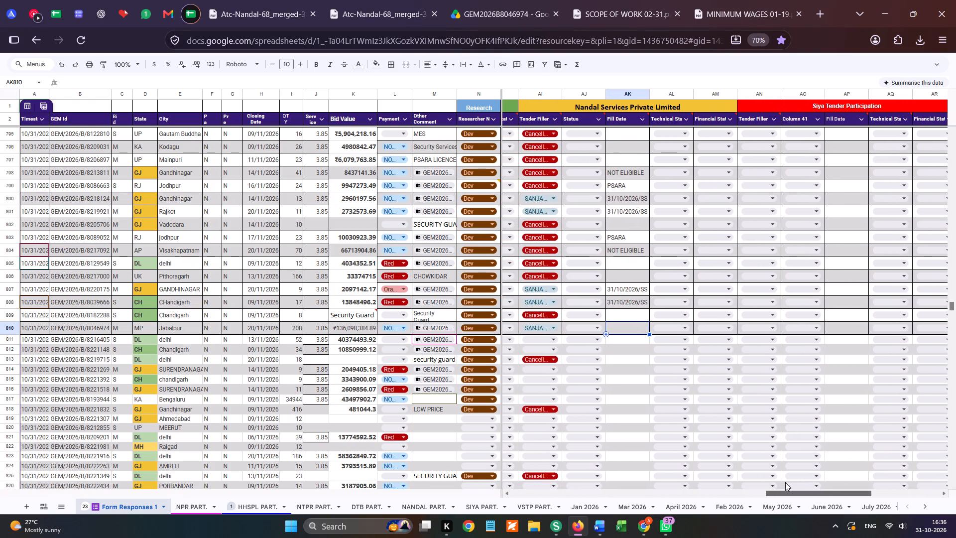
left_click_drag(785, 482, 791, 482)
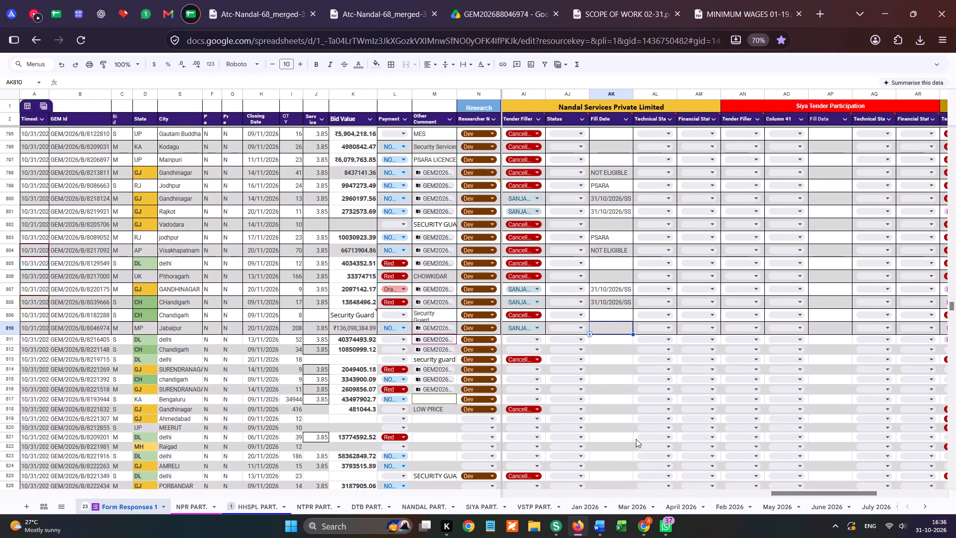
Switch to the GeM page in Chrome and upload Atc-Nandal-68_merged-324_compressed from Downloads as the Certificate (Requested in ATC).
left_click(643, 523)
left_click(552, 136)
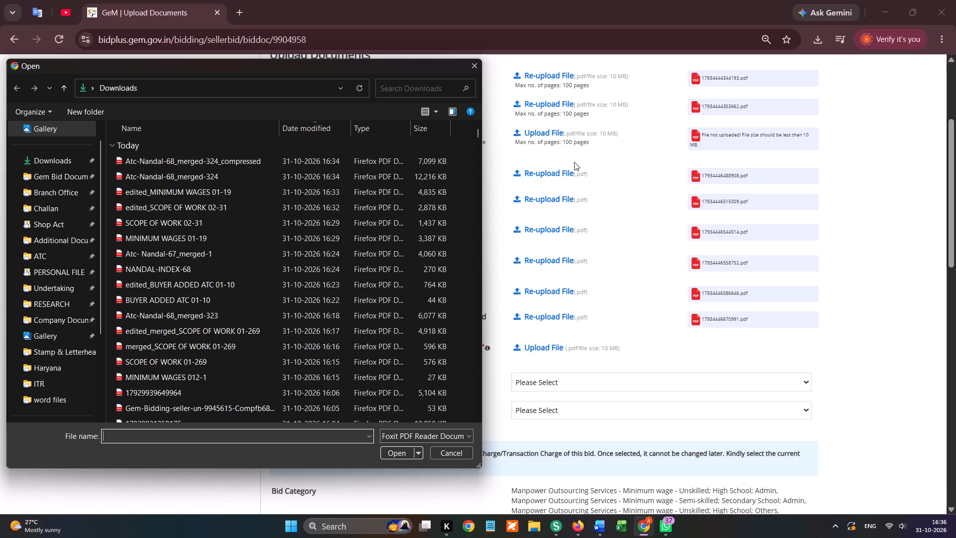
double_click(351, 163)
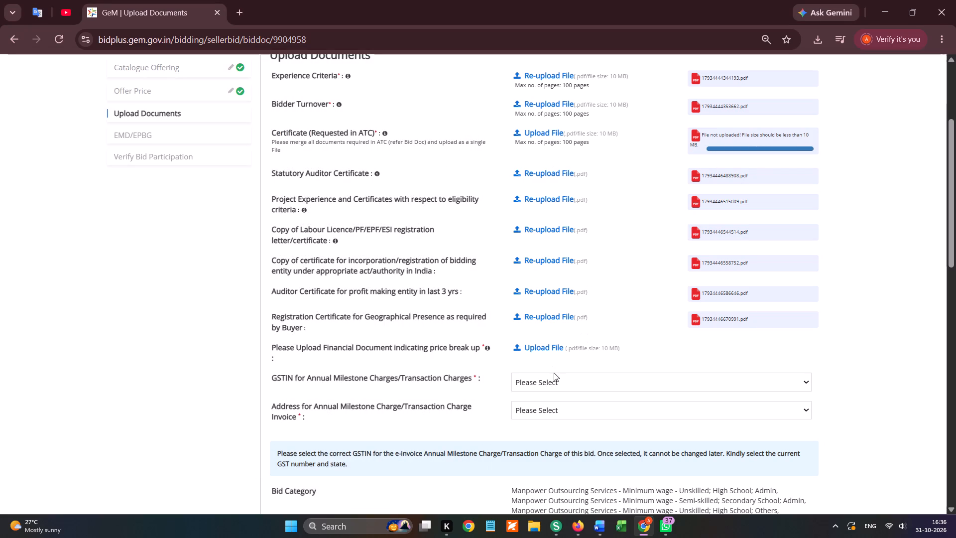
Choose the registered GSTIN beginning with 07 for Annual Milestone Charges/Transaction Charges and confirm it.
left_click(547, 389)
left_click(548, 408)
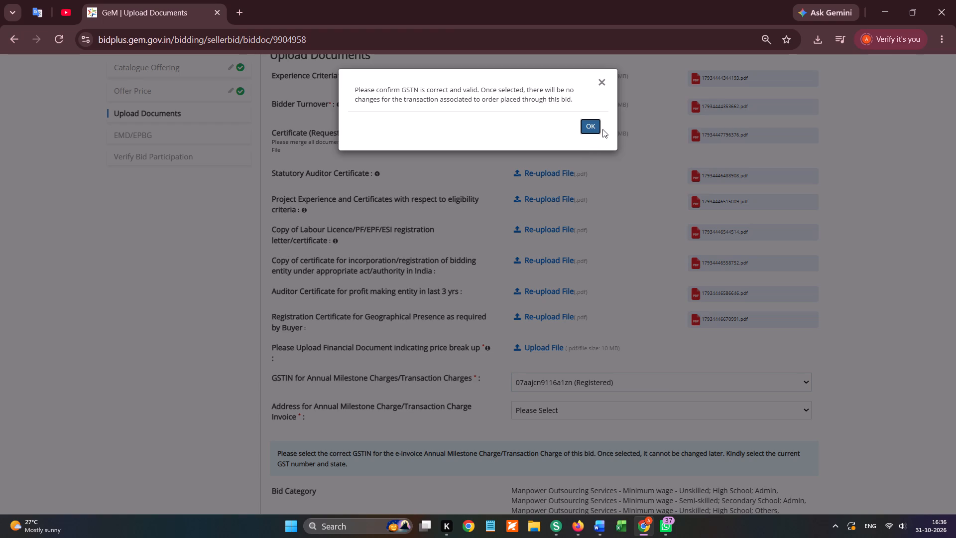
left_click(584, 121)
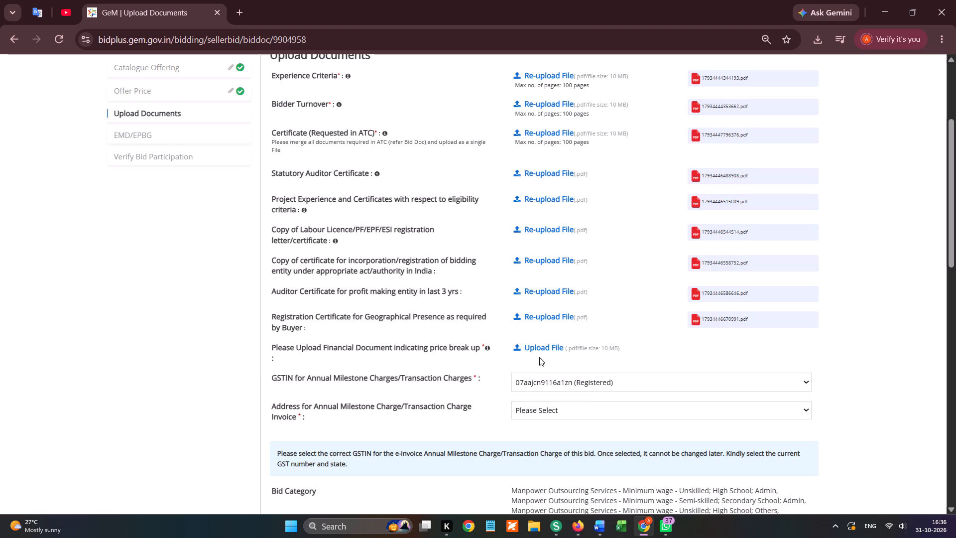
Switch to the Daily Tender Sheet 2026 in Firefox.
scroll(570, 283, "up", 1)
key("alt+Tab")
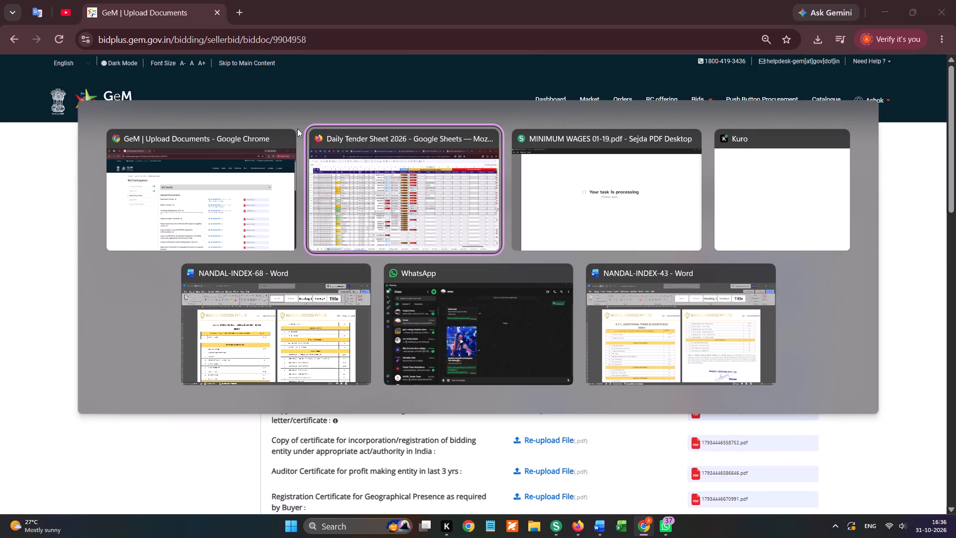
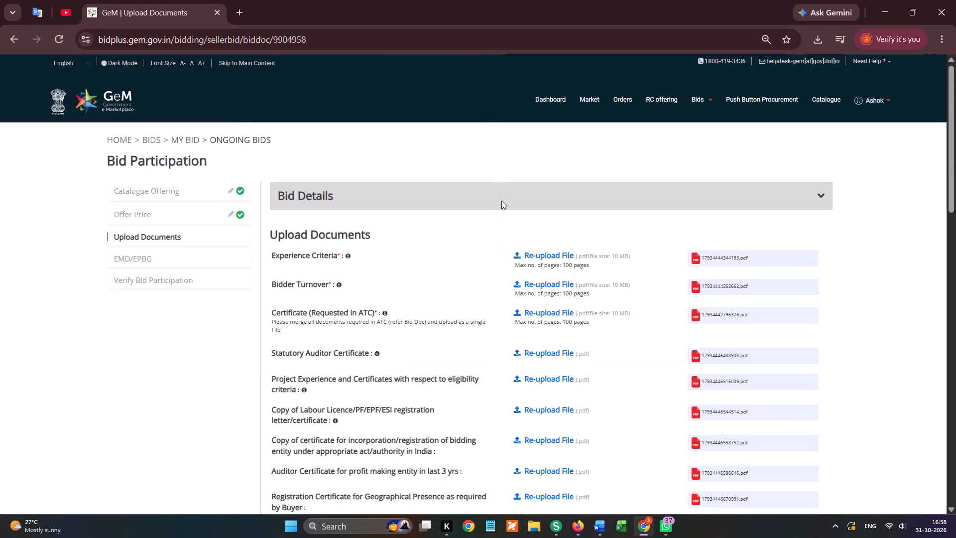
Answer Yes to complying with the Public Procurement (Preference to MII) Order 2017 and to MSE Purchase Preference eligibility.
scroll(664, 207, "down", 1)
scroll(635, 277, "down", 1)
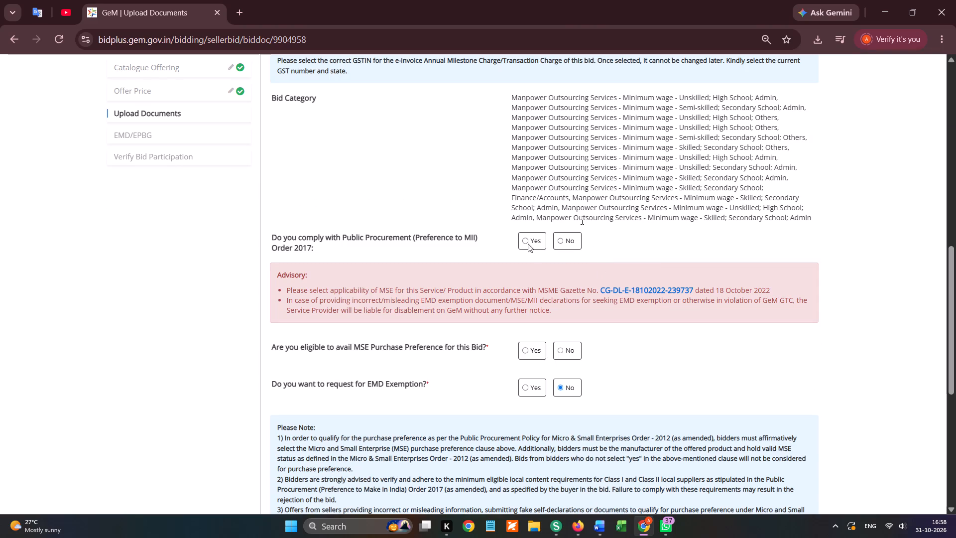
left_click(523, 240)
left_click(524, 352)
left_click(527, 385)
Upload msme-certificate-nandal from the Gem Bid Documents - Nandal folder as the MSE category certificate.
left_click(541, 374)
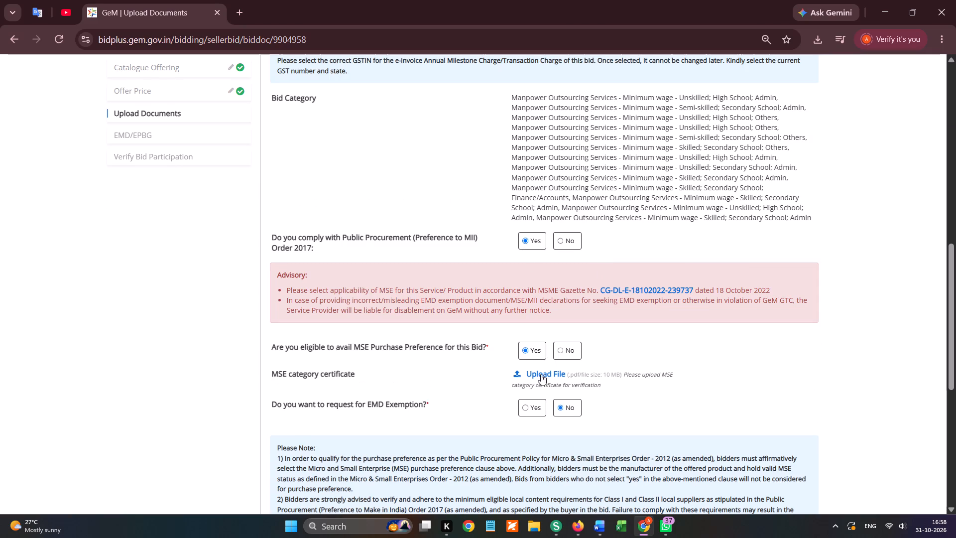
scroll(33, 235, "up", 5)
left_click(67, 188)
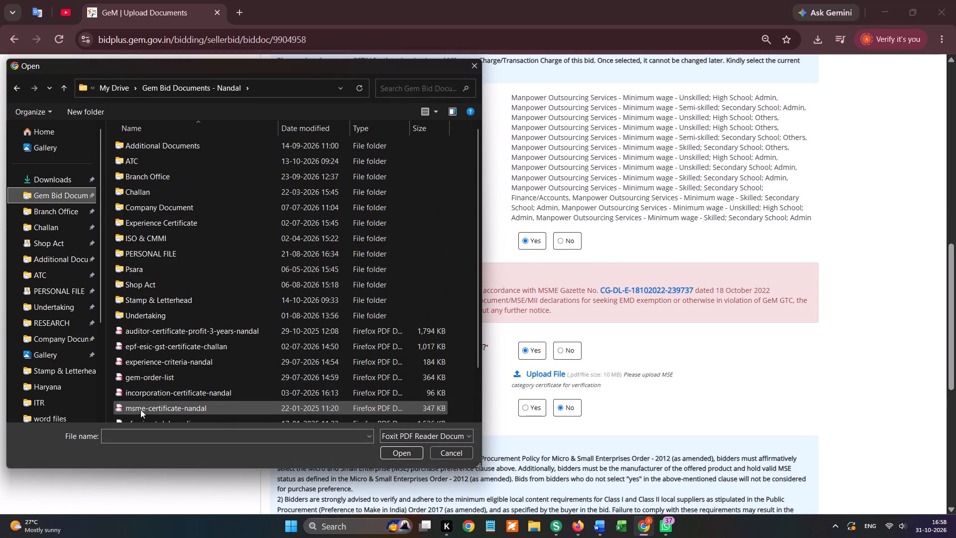
double_click(140, 410)
Request EMD exemption for this bid and choose Start-up as the exemption category.
left_click(534, 409)
left_click(530, 438)
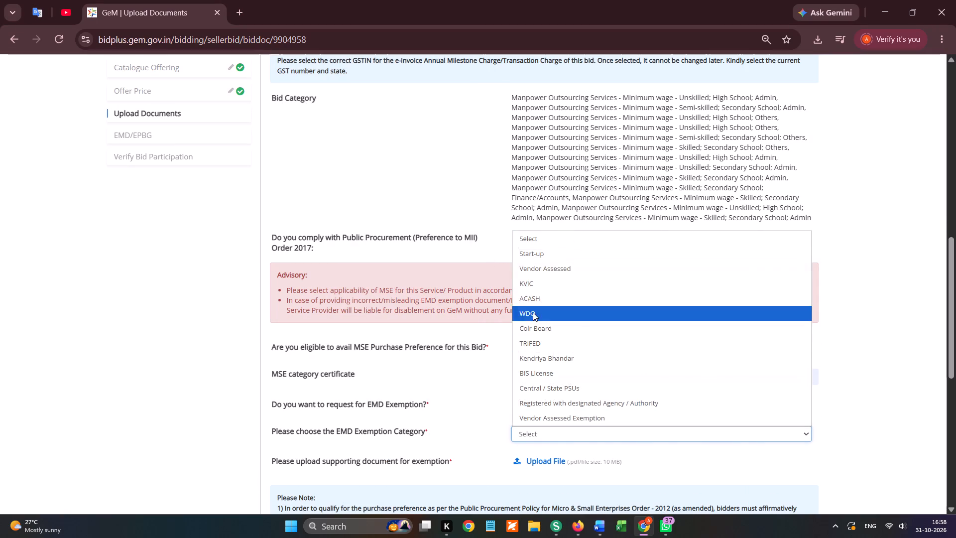